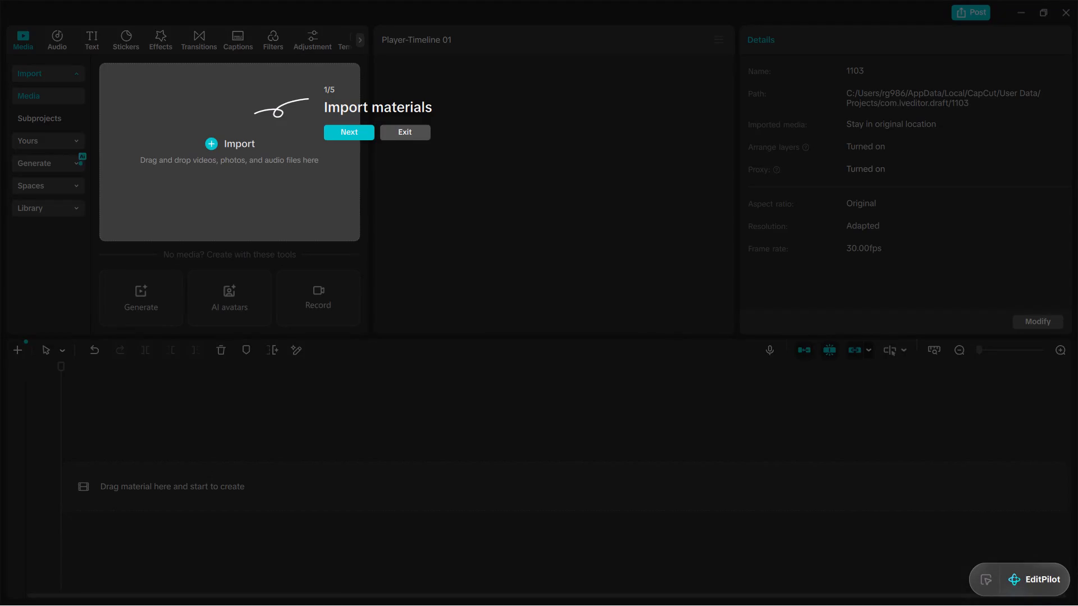
Dismiss the walkthrough and import the XRecorder_20261031_01 video from the Downloads folder.
{"action": "left_click", "coordinate": [403, 131]}
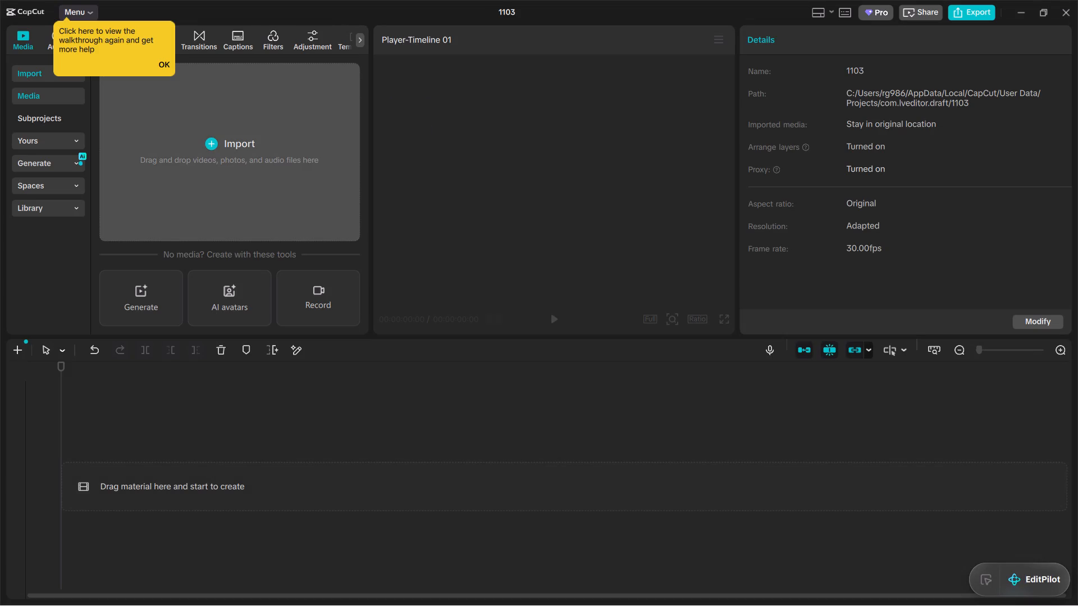
{"action": "left_click", "coordinate": [235, 140]}
{"action": "left_click", "coordinate": [186, 167]}
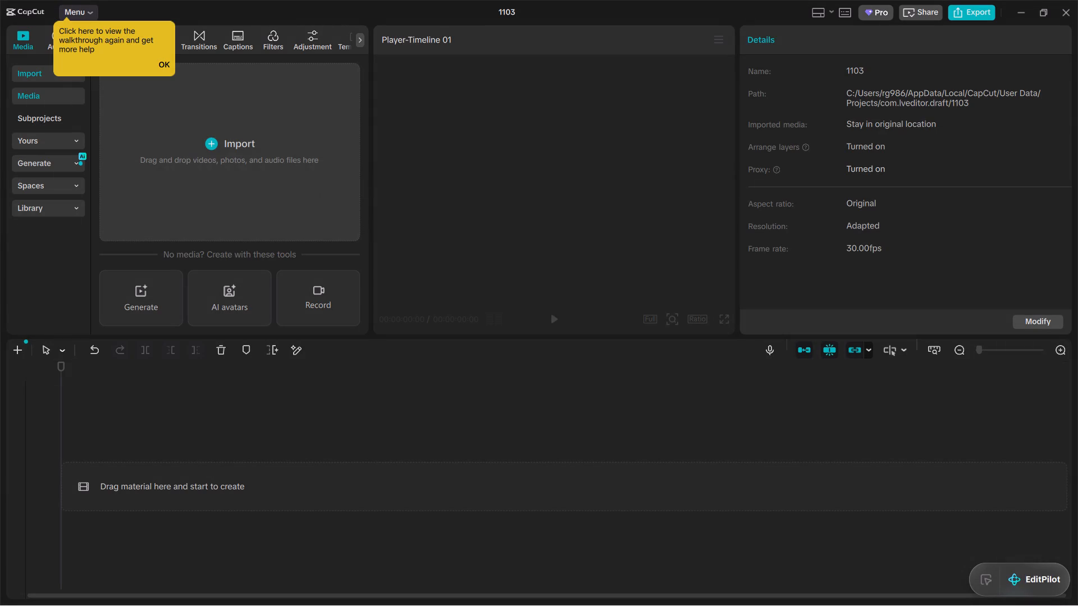
{"action": "double_click", "coordinate": [93, 155]}
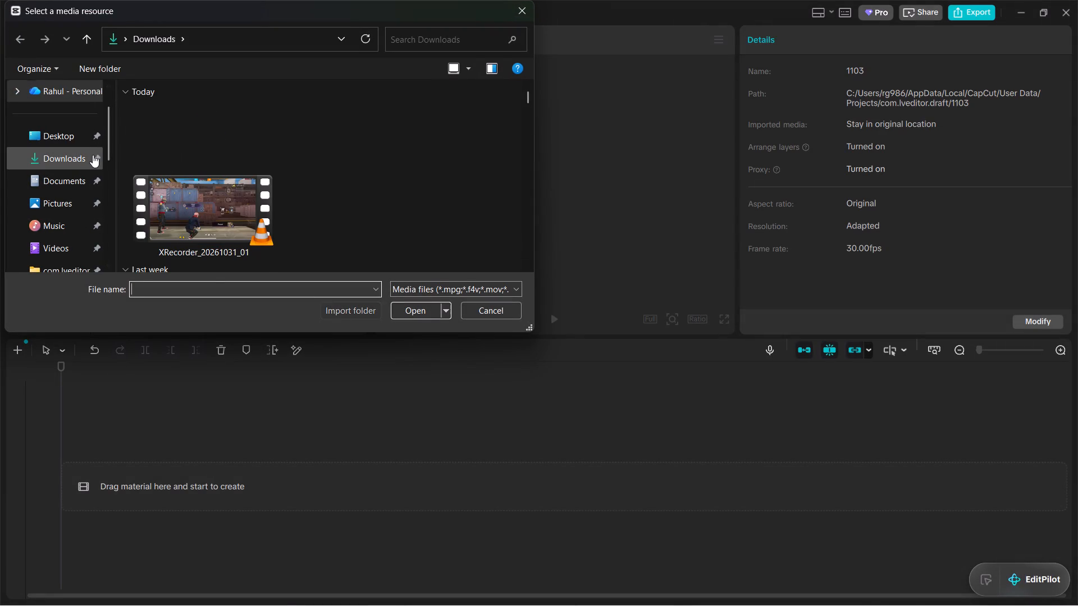
{"action": "double_click", "coordinate": [203, 150]}
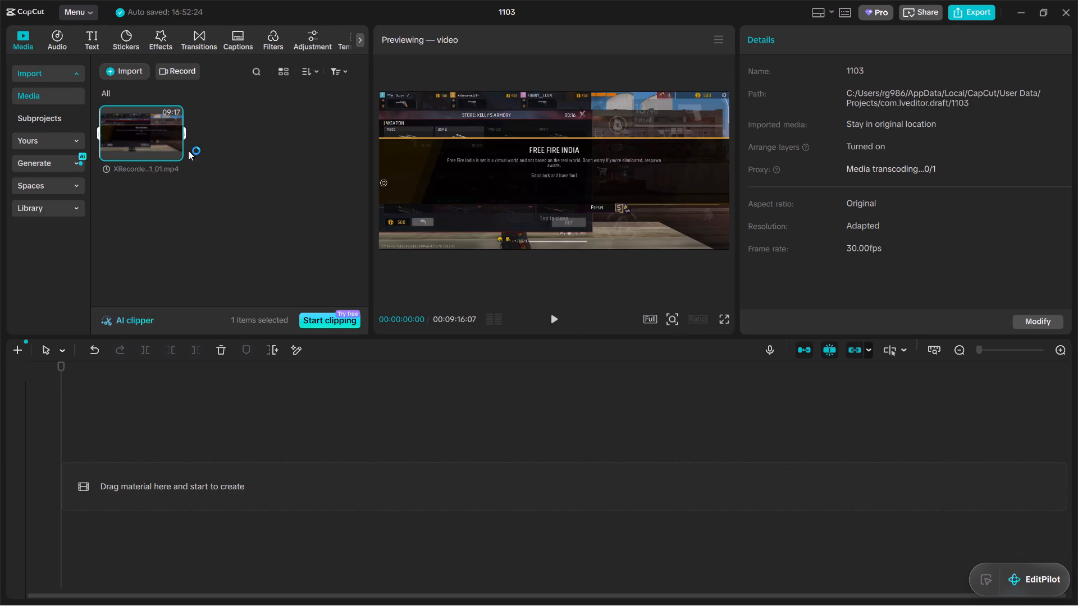
Add the imported XRecorder video to the main timeline track.
{"action": "left_click", "coordinate": [170, 147]}
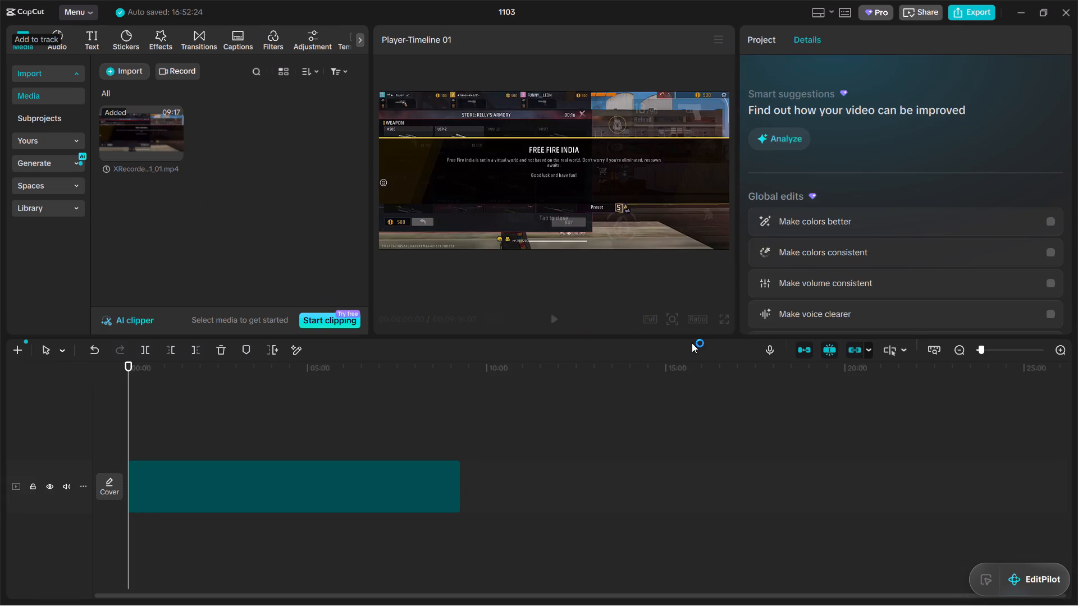
Set the project's aspect ratio to 9:16.
{"action": "left_click", "coordinate": [702, 320]}
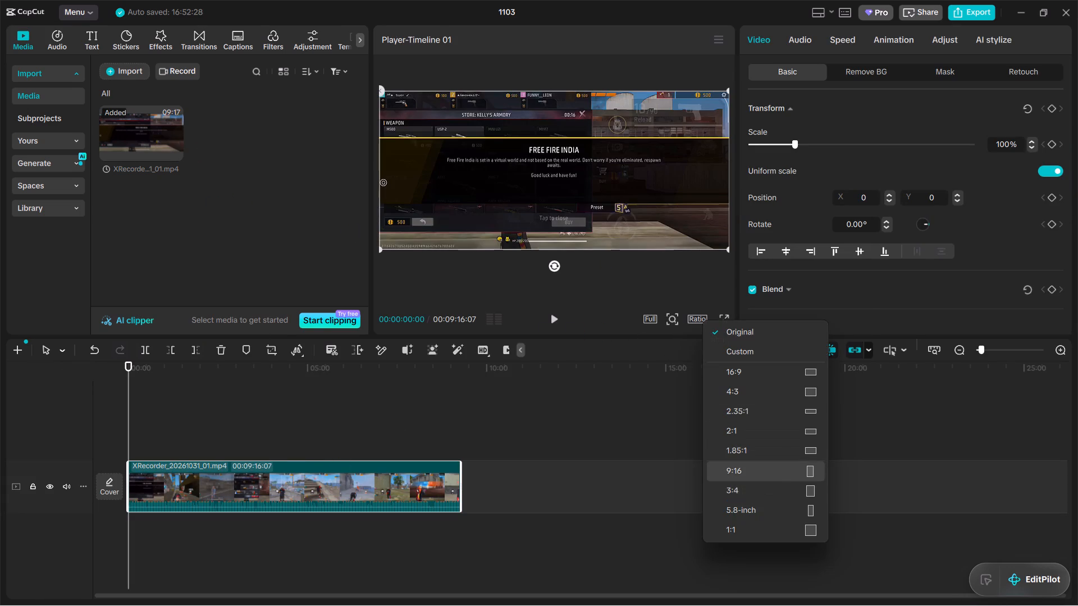
{"action": "left_click", "coordinate": [737, 471]}
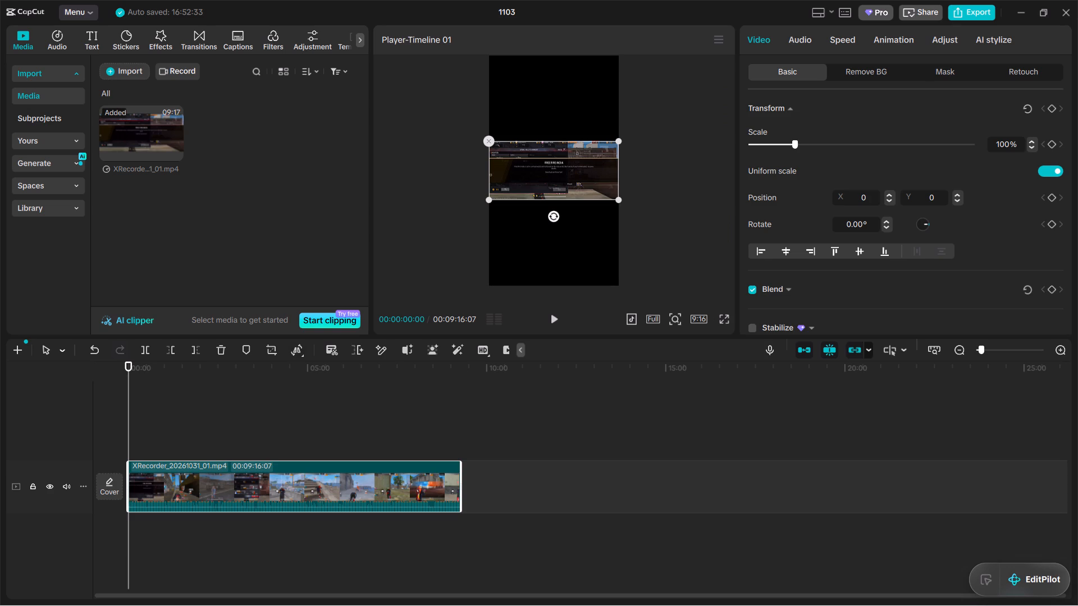
Free-crop the clip by trimming about 30% off both its left and right sides, checking against a gameplay frame around 00:00:37.
{"action": "left_click", "coordinate": [265, 346]}
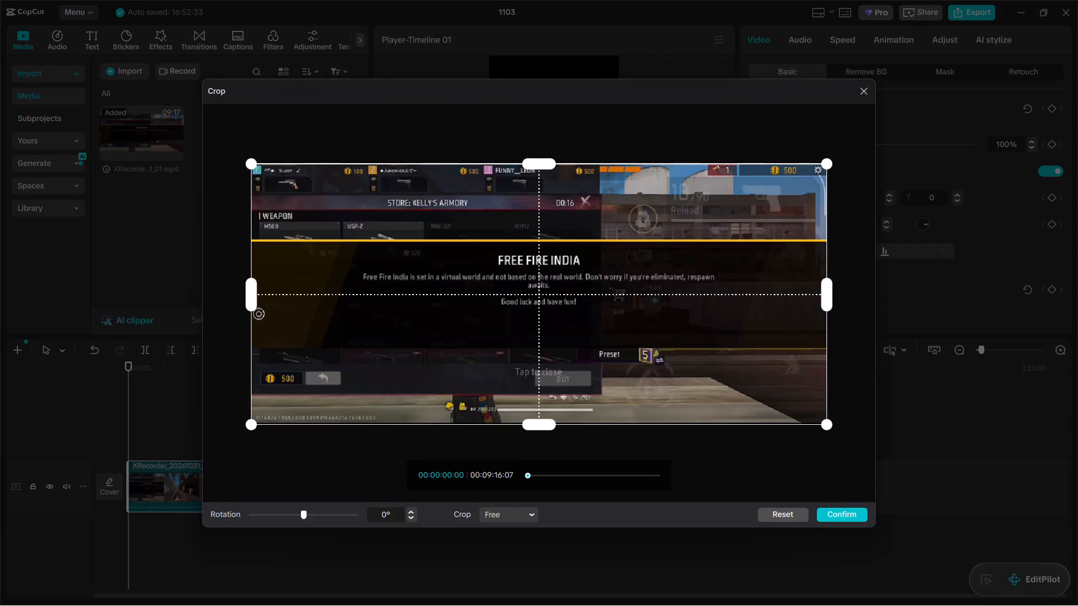
{"action": "left_click", "coordinate": [535, 475]}
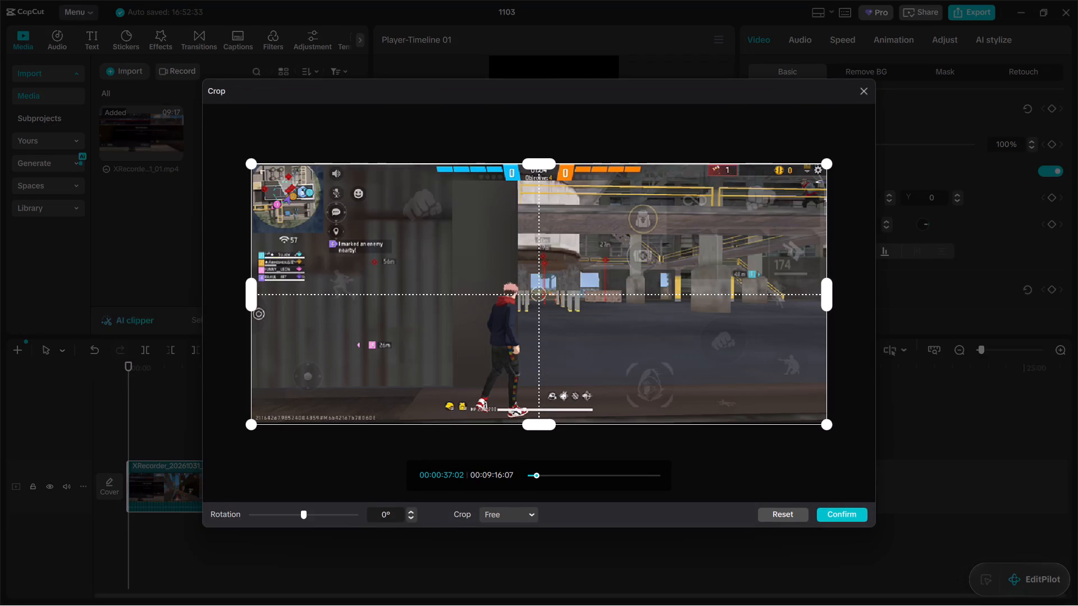
{"action": "left_click_drag", "start_coordinate": [255, 296], "coordinate": [424, 313]}
{"action": "left_click", "coordinate": [424, 313]}
{"action": "left_click_drag", "start_coordinate": [424, 313], "coordinate": [431, 316]}
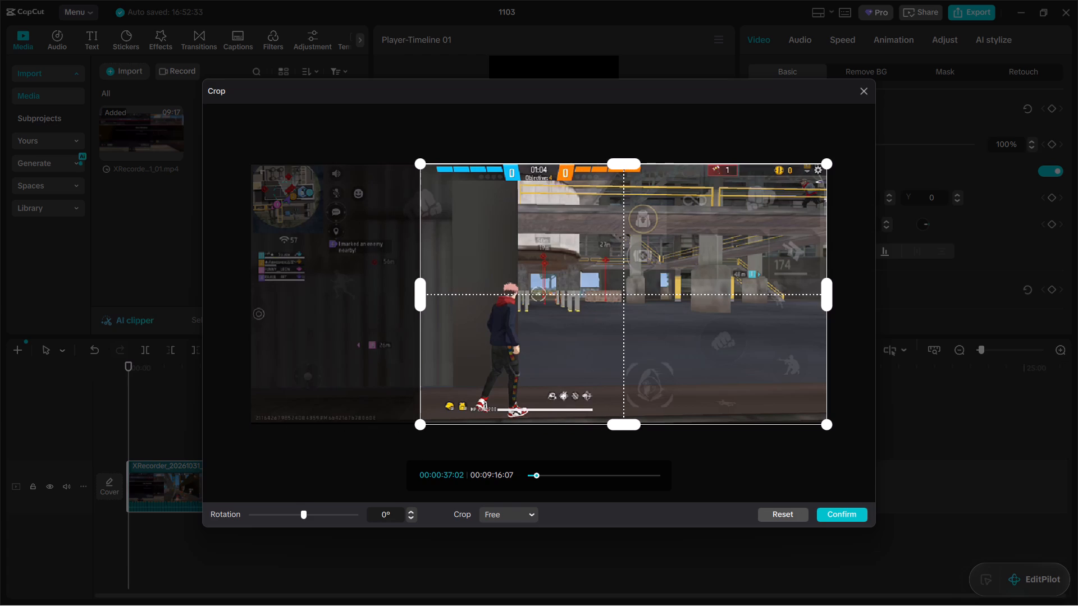
{"action": "left_click_drag", "start_coordinate": [431, 316], "coordinate": [435, 318]}
{"action": "left_click", "coordinate": [421, 299]}
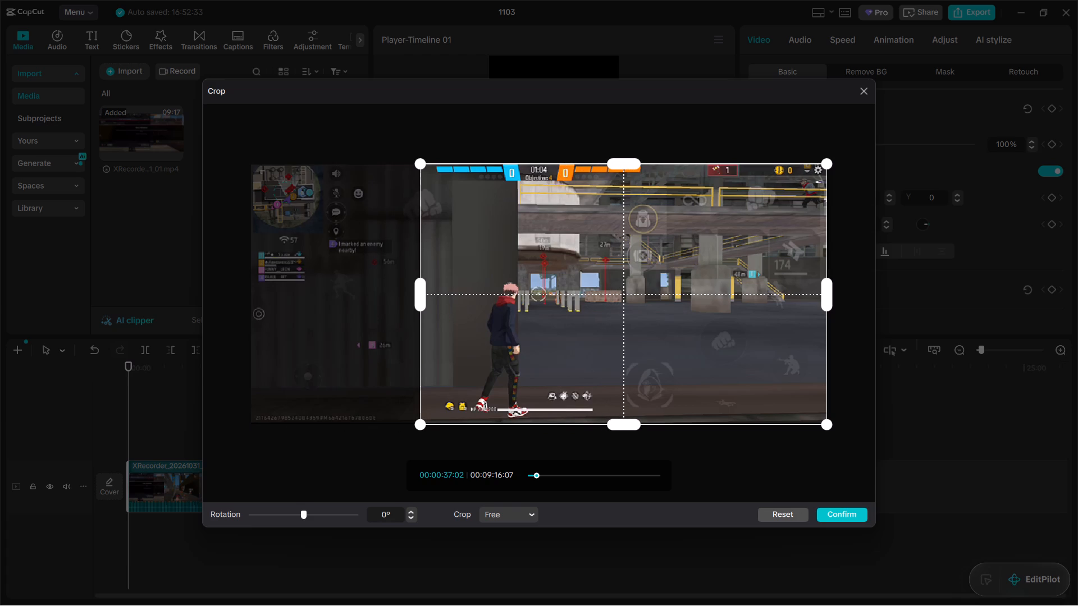
{"action": "double_click", "coordinate": [422, 297]}
{"action": "left_click", "coordinate": [427, 298]}
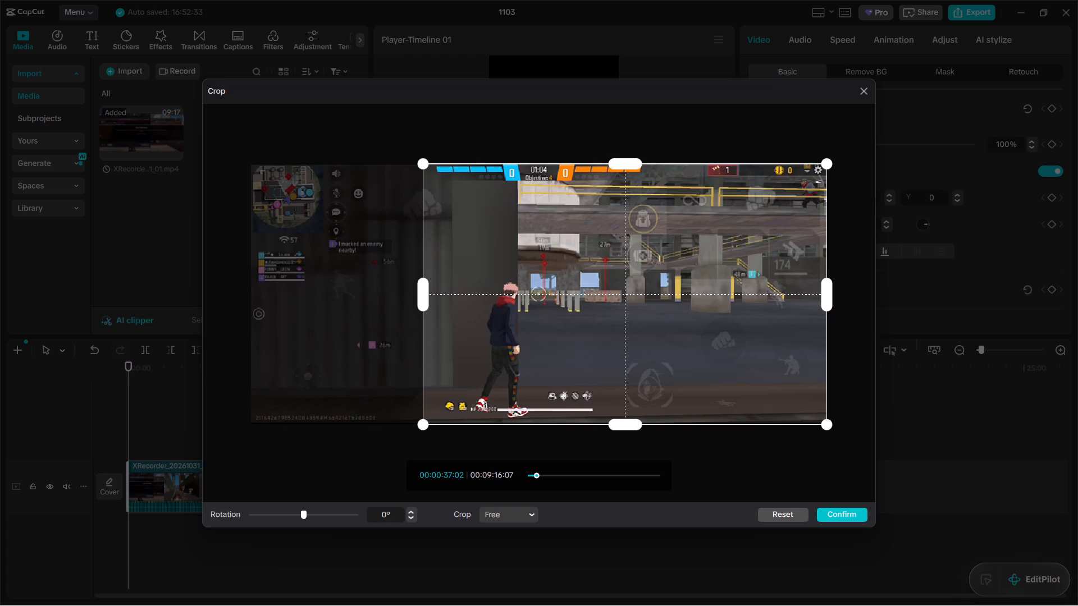
{"action": "left_click_drag", "start_coordinate": [825, 293], "coordinate": [656, 301]}
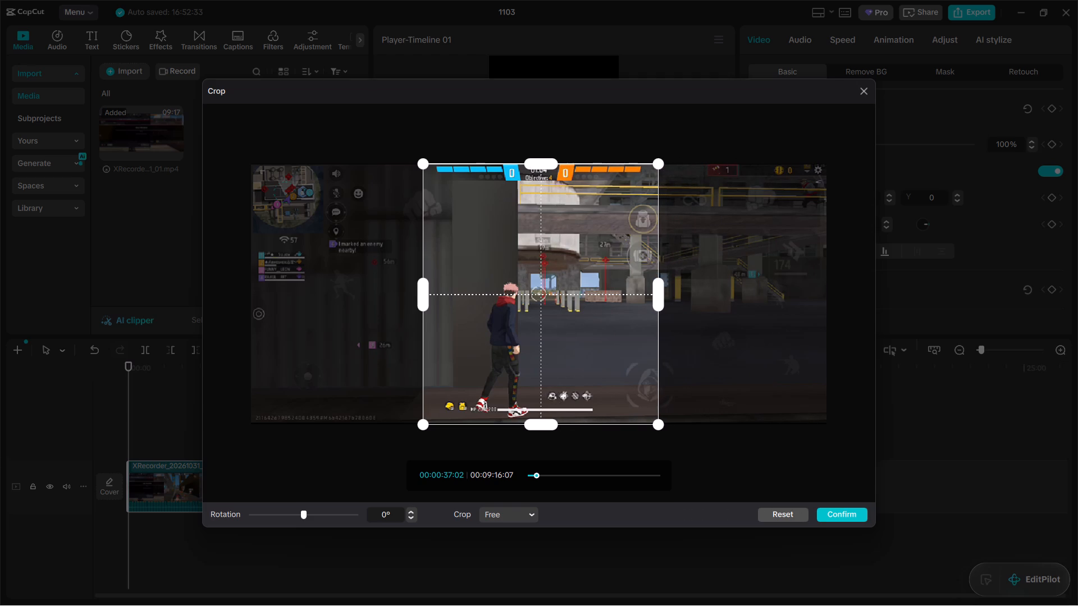
{"action": "left_click_drag", "start_coordinate": [656, 301], "coordinate": [652, 302]}
{"action": "left_click", "coordinate": [829, 511]}
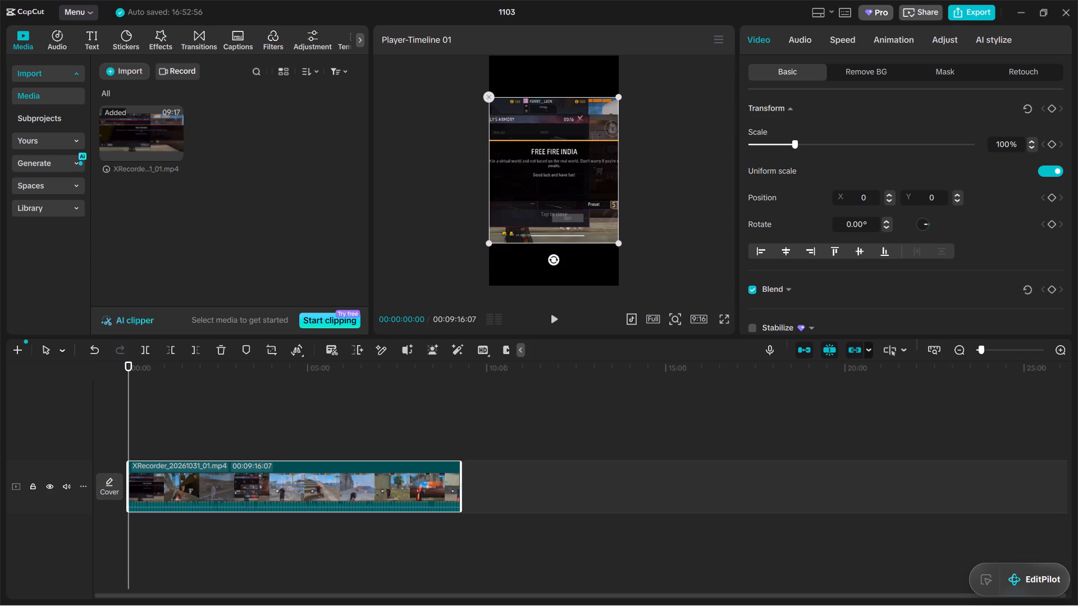
Preview the gameplay across the timeline, place the playhead at about 00:03:33, and select the clip.
{"action": "left_click", "coordinate": [552, 314]}
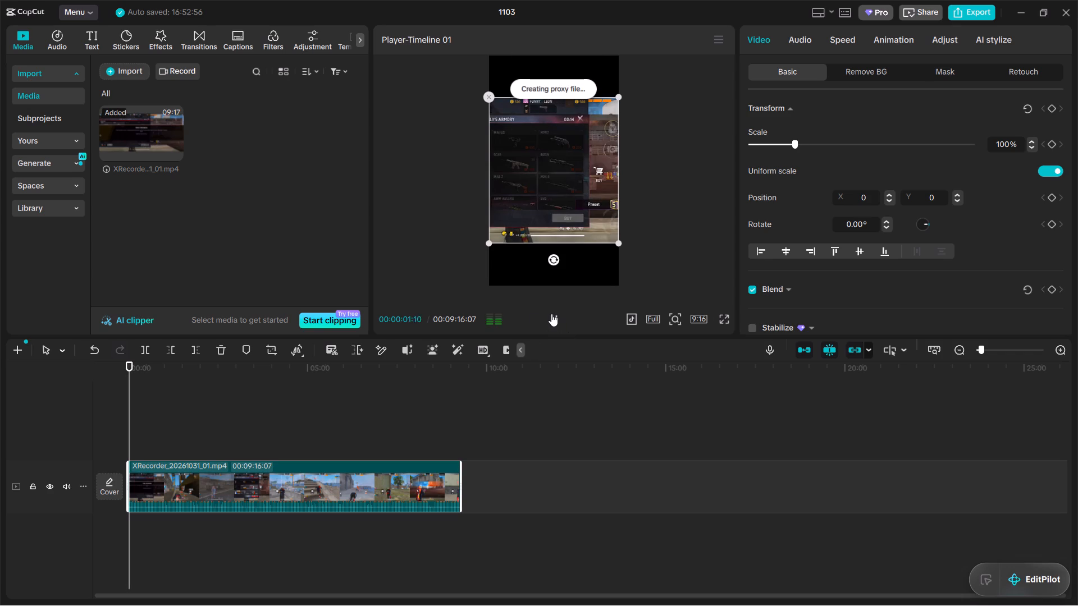
{"action": "left_click", "coordinate": [183, 411]}
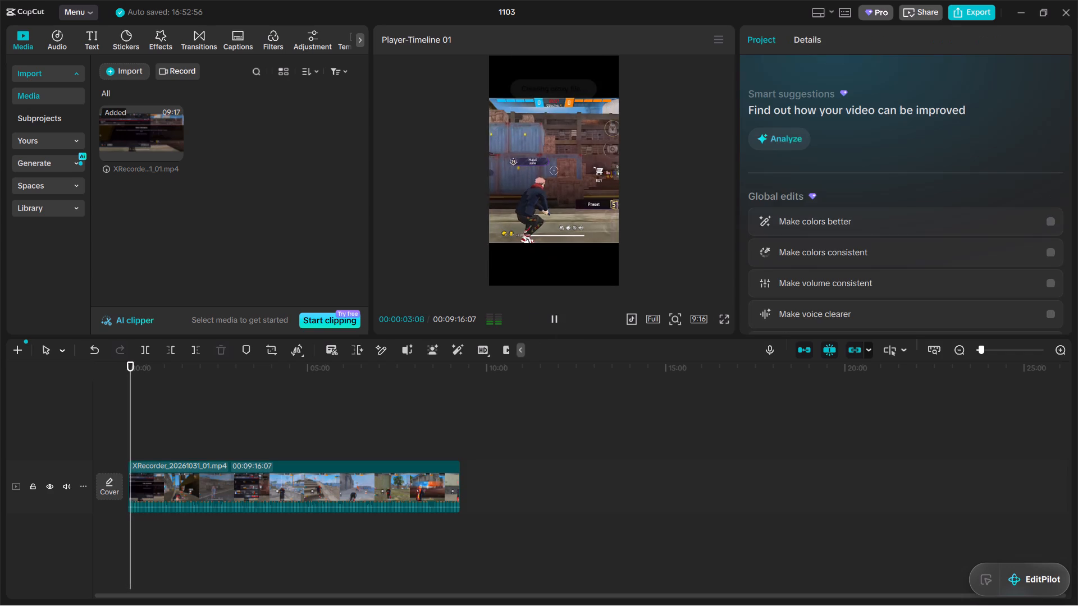
{"action": "left_click_drag", "start_coordinate": [181, 393], "coordinate": [154, 407]}
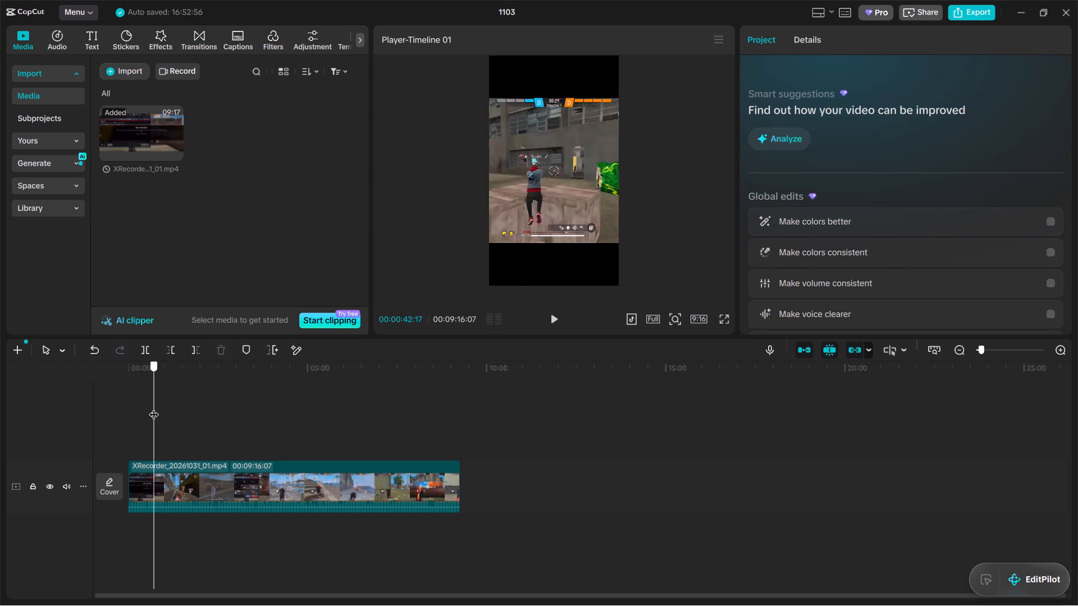
{"action": "left_click_drag", "start_coordinate": [154, 407], "coordinate": [226, 418]}
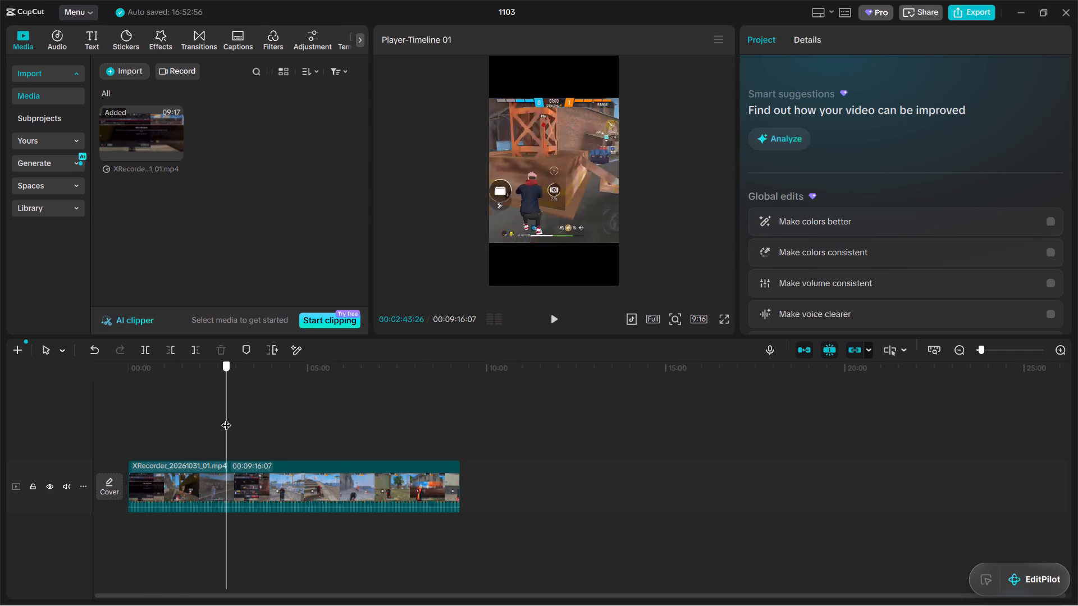
{"action": "left_click_drag", "start_coordinate": [226, 418], "coordinate": [263, 415]}
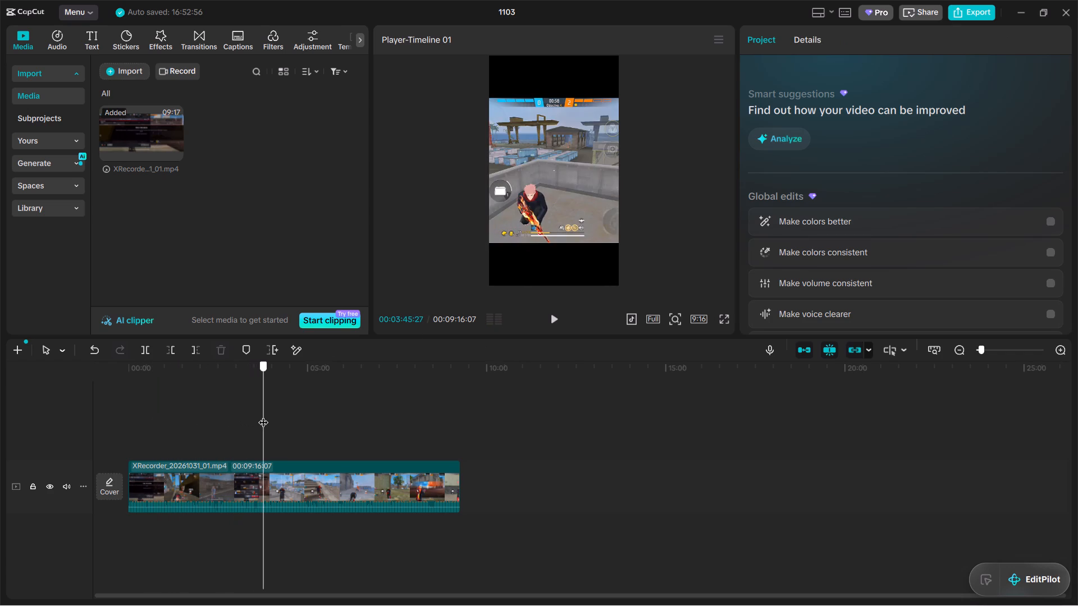
{"action": "left_click_drag", "start_coordinate": [263, 415], "coordinate": [243, 423]}
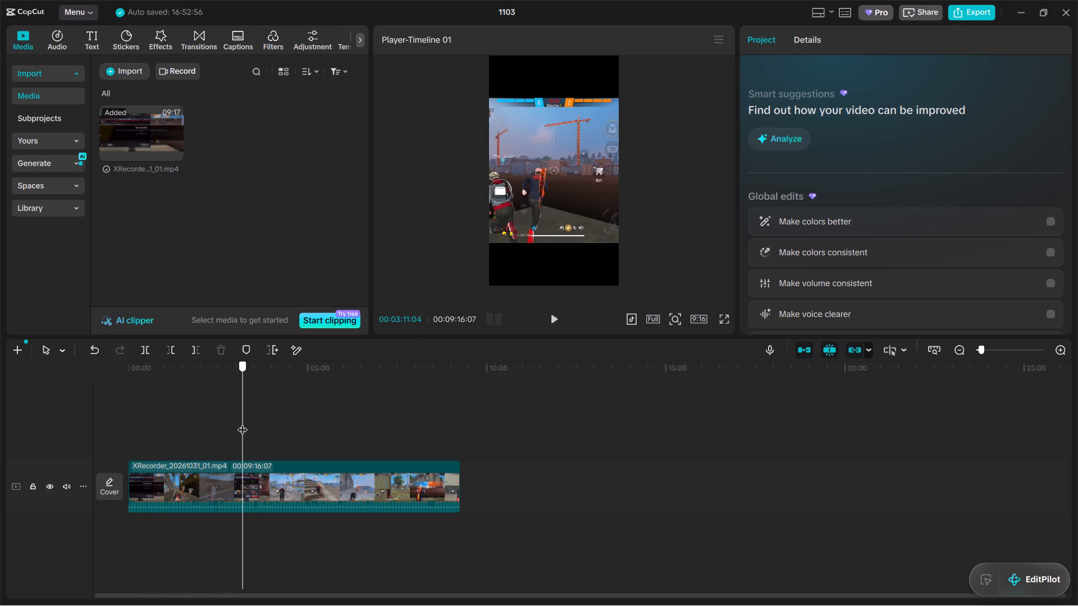
{"action": "left_click_drag", "start_coordinate": [243, 423], "coordinate": [248, 423]}
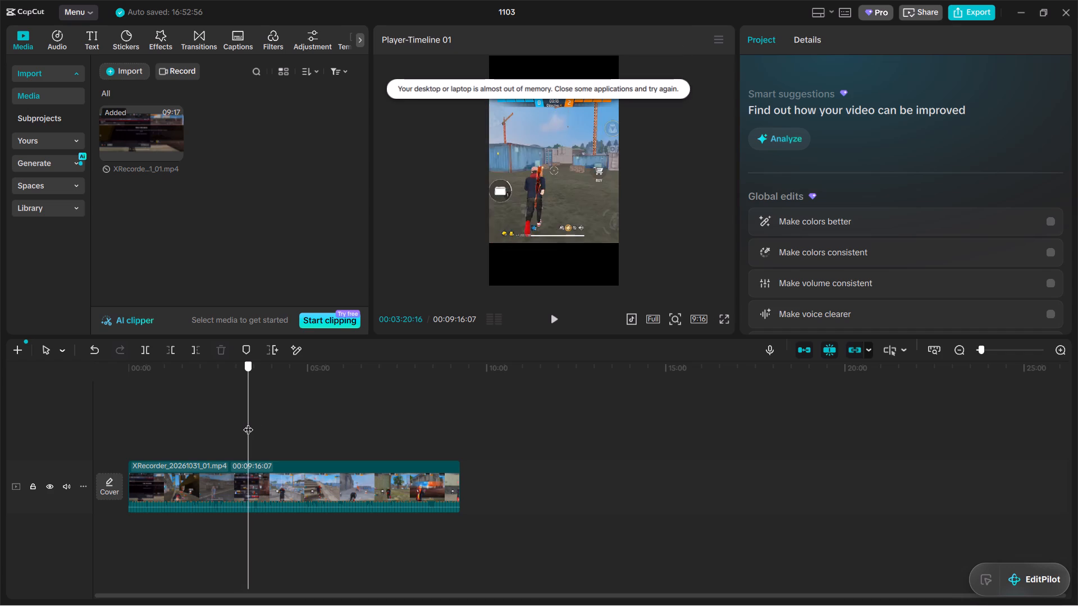
{"action": "left_click_drag", "start_coordinate": [248, 423], "coordinate": [257, 421]}
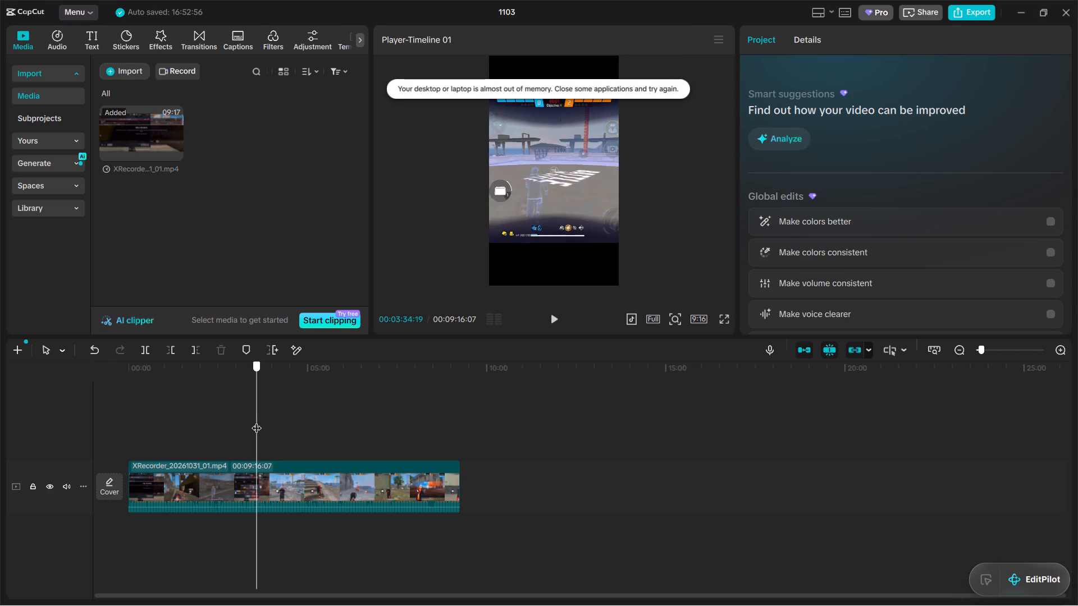
{"action": "left_click_drag", "start_coordinate": [257, 421], "coordinate": [255, 420]}
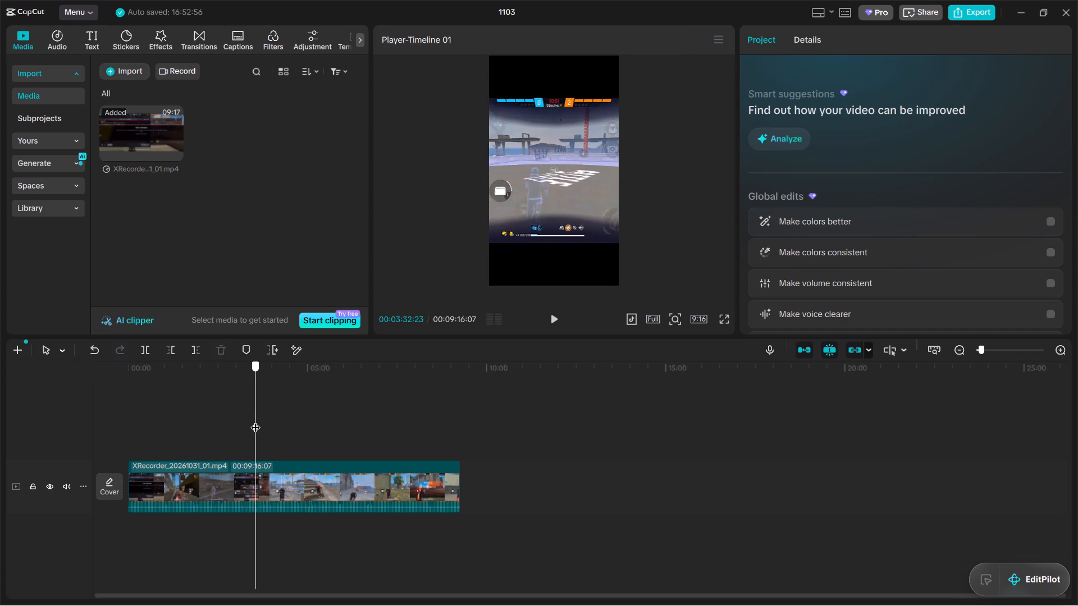
{"action": "left_click_drag", "start_coordinate": [255, 420], "coordinate": [261, 421]}
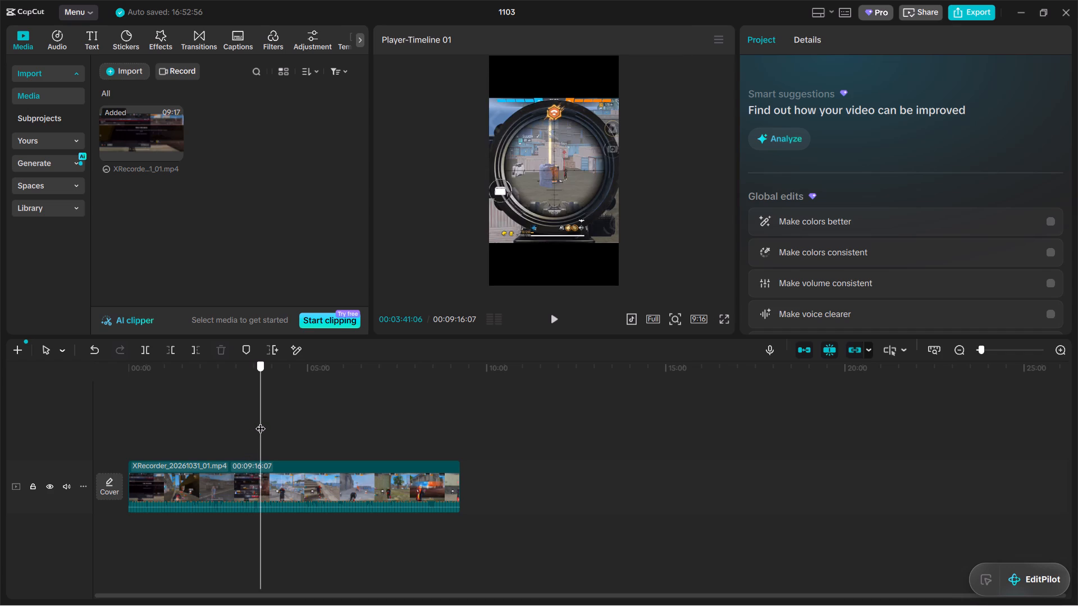
{"action": "left_click_drag", "start_coordinate": [261, 421], "coordinate": [255, 424]}
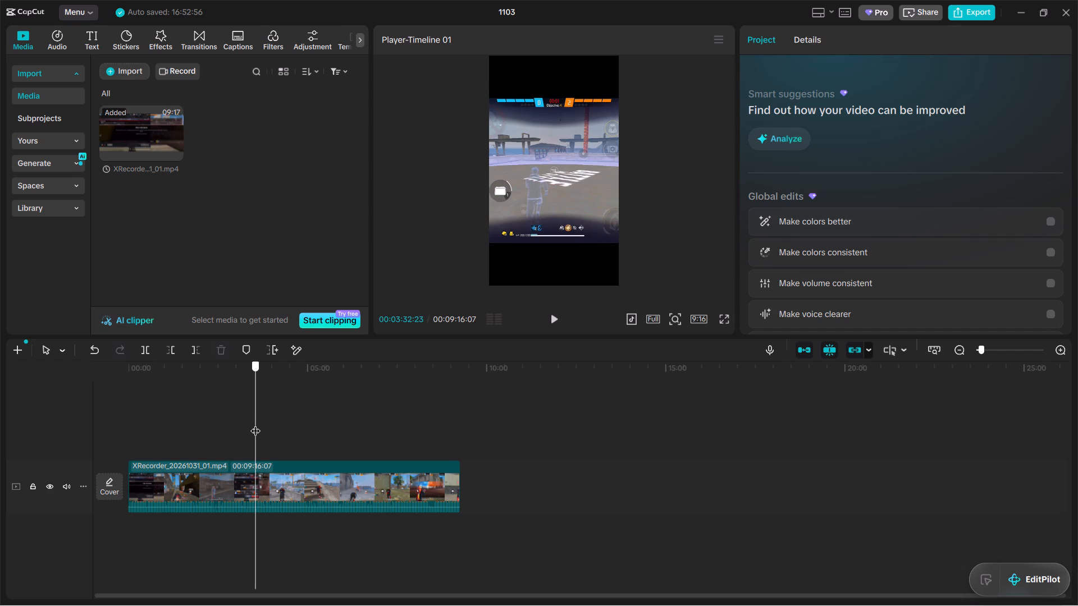
{"action": "left_click_drag", "start_coordinate": [255, 424], "coordinate": [255, 426]}
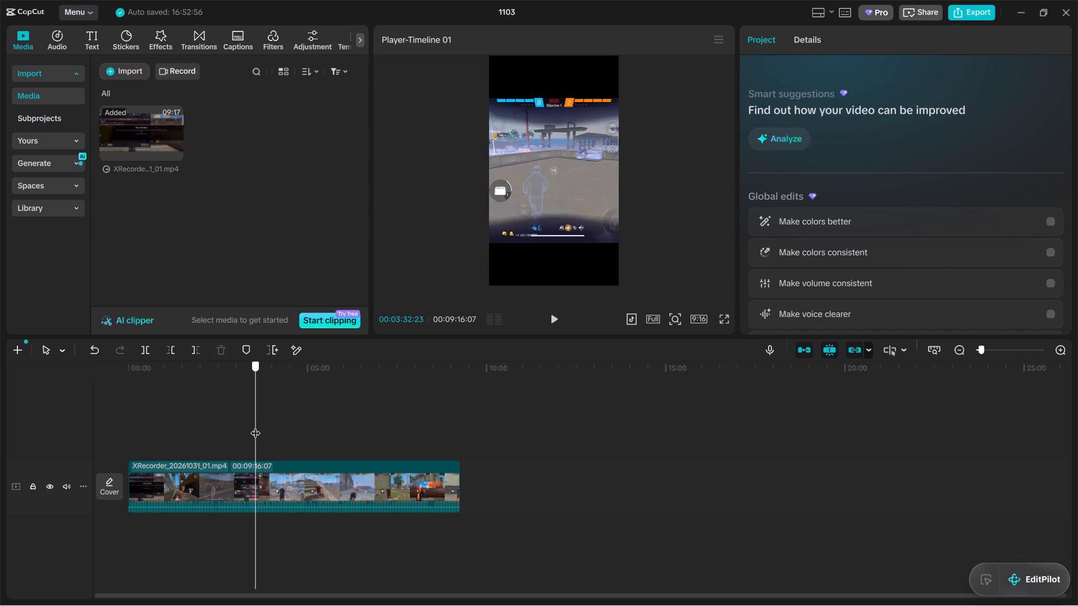
{"action": "left_click_drag", "start_coordinate": [255, 426], "coordinate": [259, 426]}
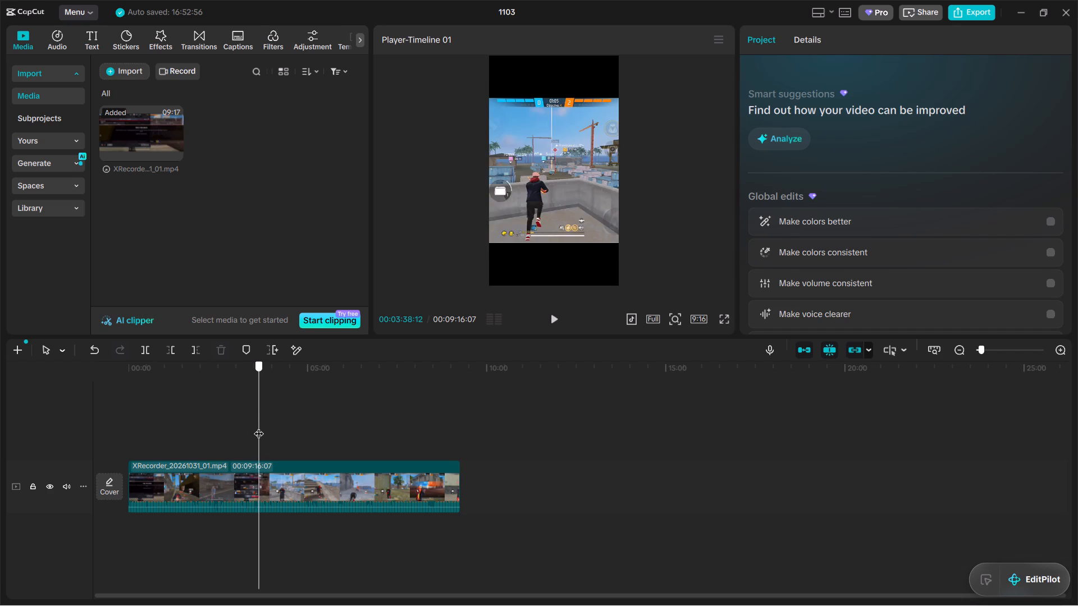
{"action": "left_click_drag", "start_coordinate": [259, 426], "coordinate": [252, 432]}
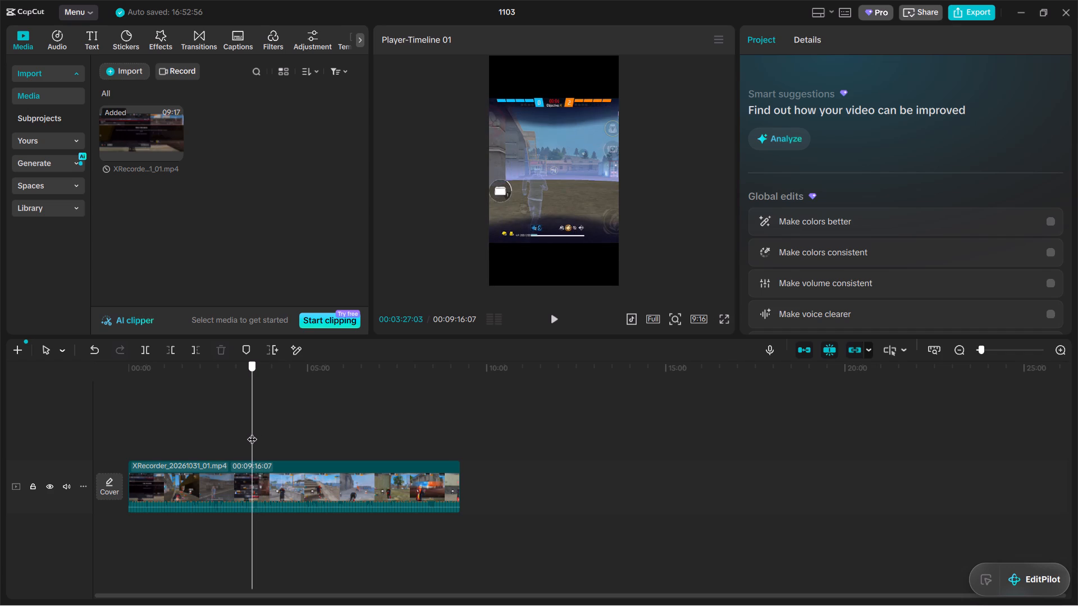
{"action": "left_click_drag", "start_coordinate": [252, 432], "coordinate": [254, 432]}
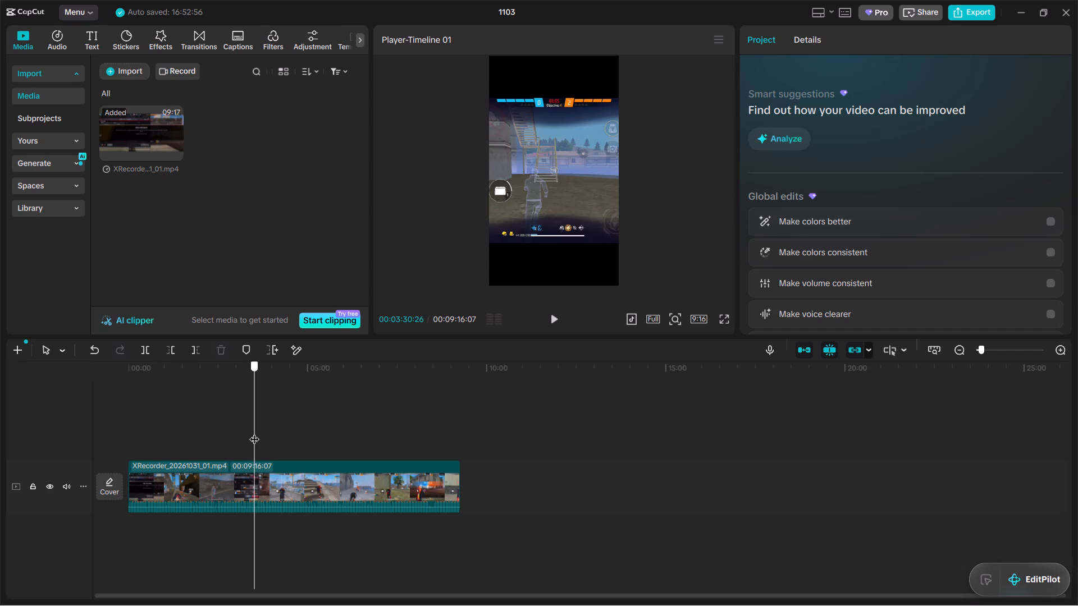
{"action": "left_click_drag", "start_coordinate": [254, 432], "coordinate": [256, 431]}
{"action": "double_click", "coordinate": [232, 486]}
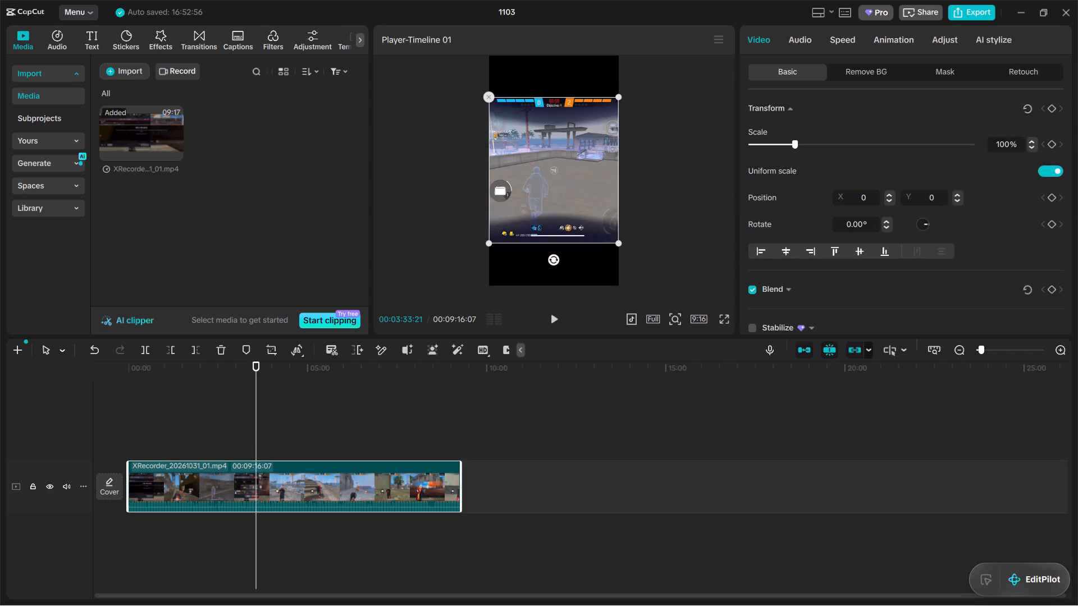
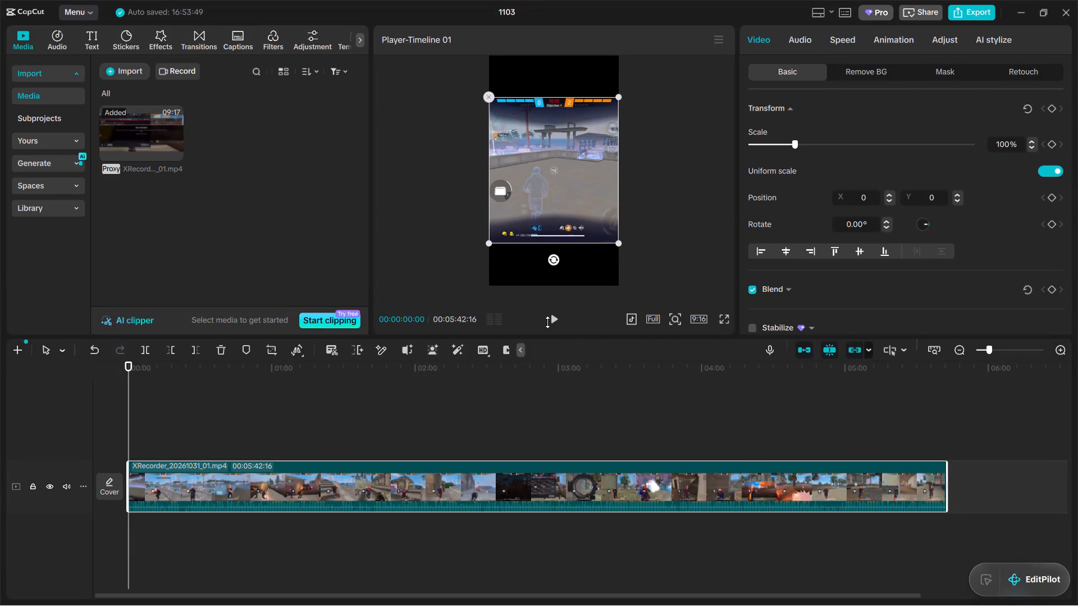
Play the cropped gameplay clip from the start of the timeline to review it.
{"action": "double_click", "coordinate": [551, 318]}
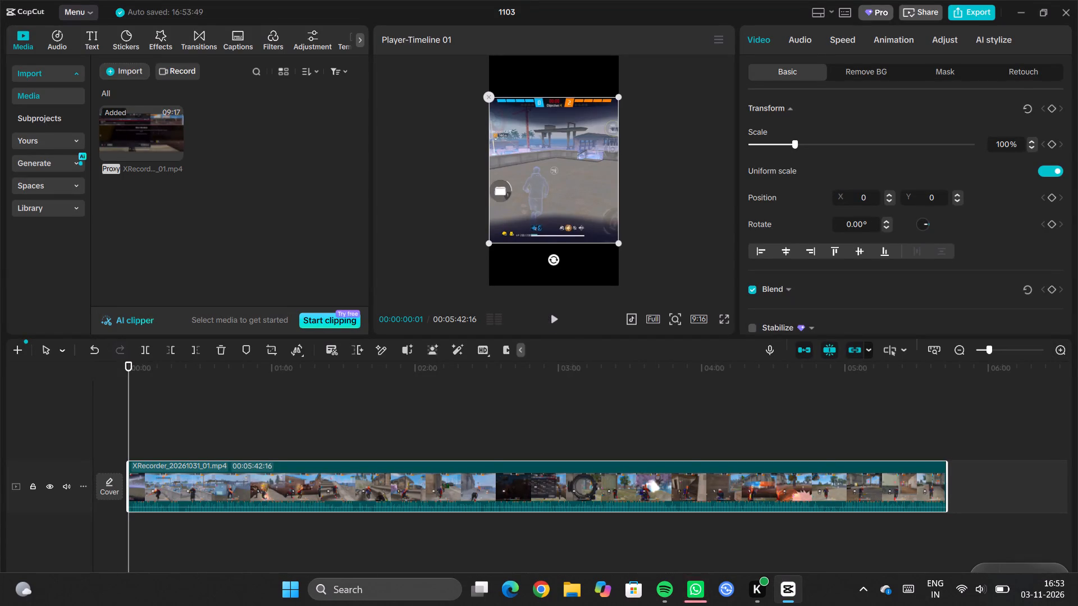
{"action": "left_click", "coordinate": [555, 319]}
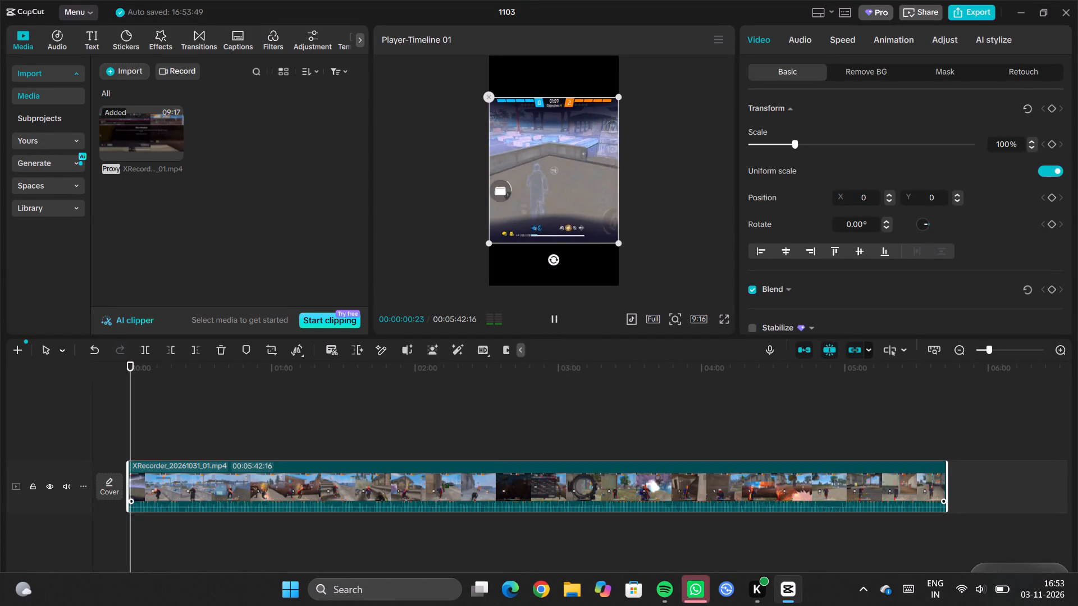
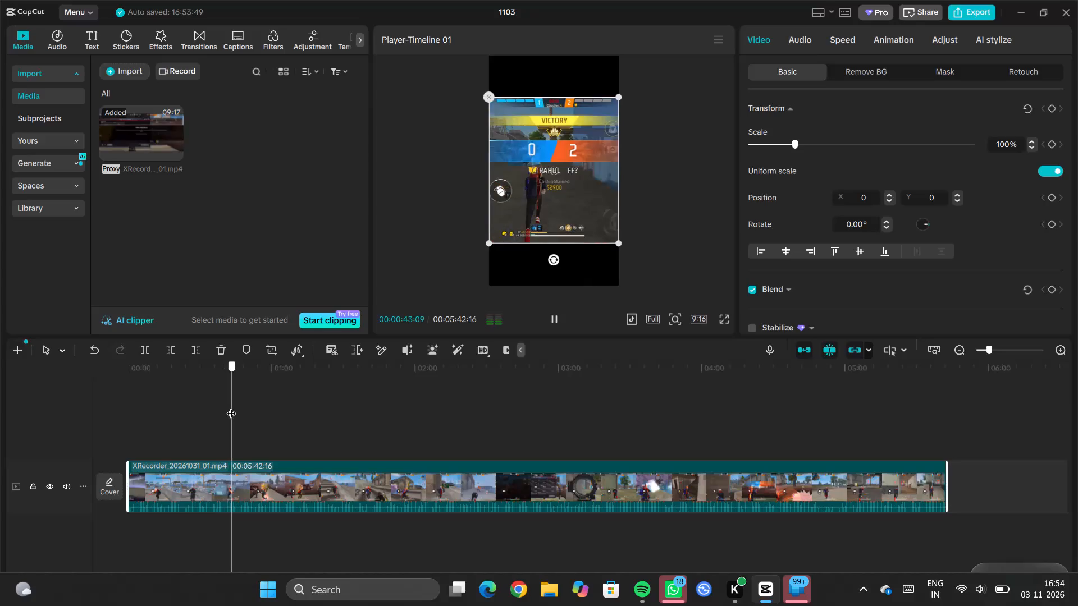
Find the end of the round around the VICTORY banner and trim off everything in the gameplay clip after 00:00:41:27.
{"action": "left_click", "coordinate": [225, 417]}
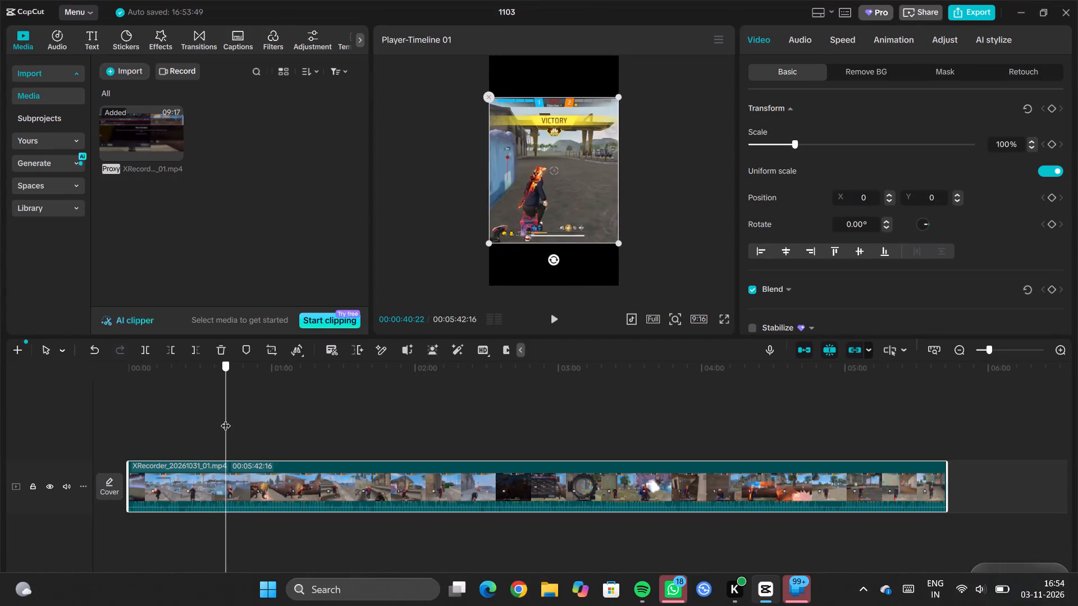
{"action": "left_click_drag", "start_coordinate": [229, 420], "coordinate": [239, 424]}
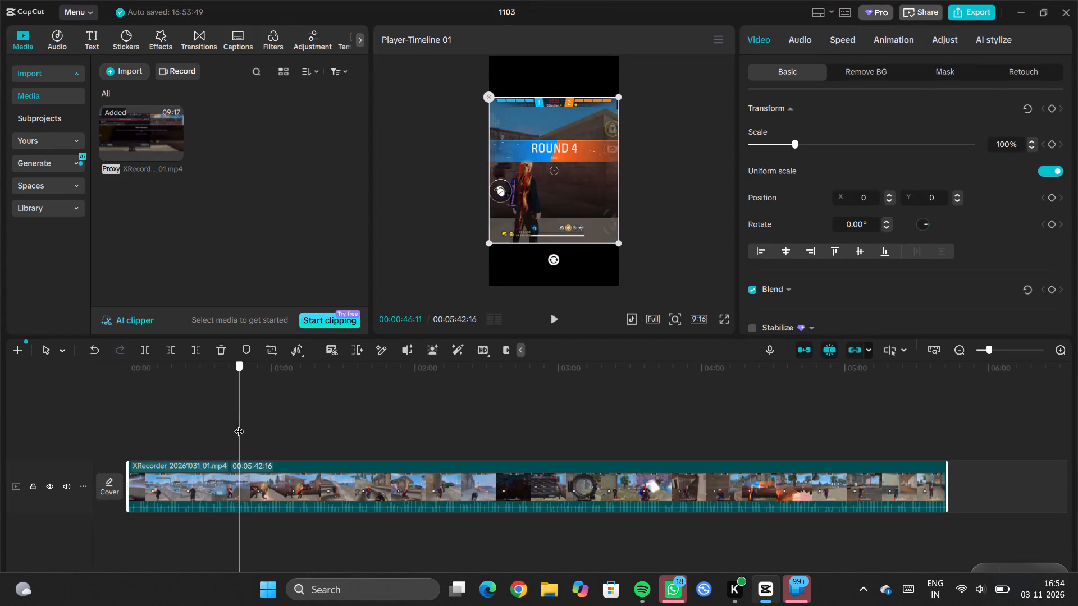
{"action": "left_click_drag", "start_coordinate": [239, 424], "coordinate": [232, 430]}
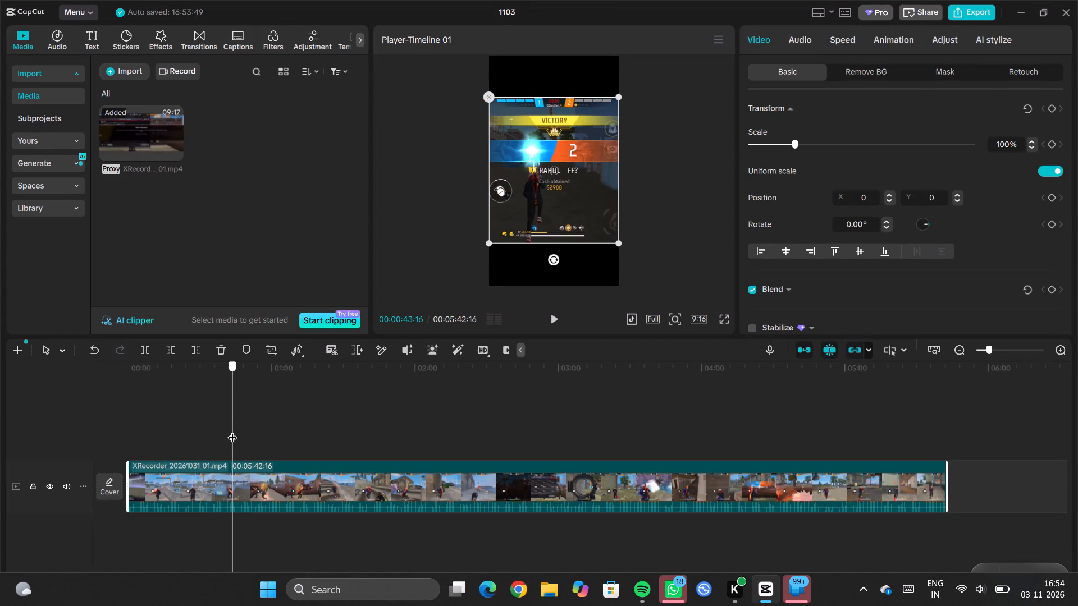
{"action": "left_click_drag", "start_coordinate": [232, 430], "coordinate": [221, 444]}
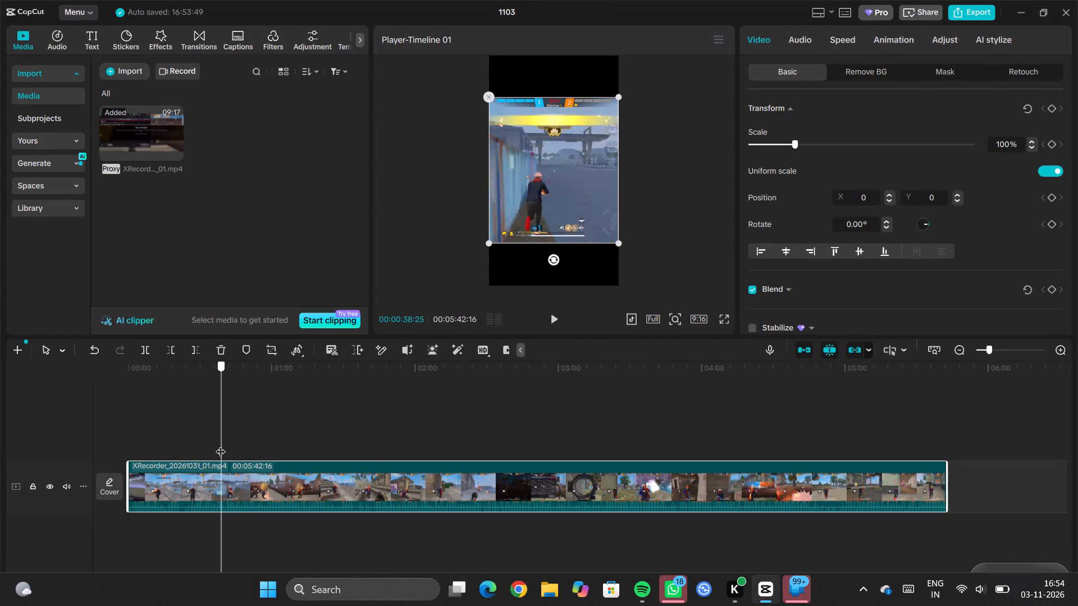
{"action": "left_click_drag", "start_coordinate": [221, 444], "coordinate": [220, 448]}
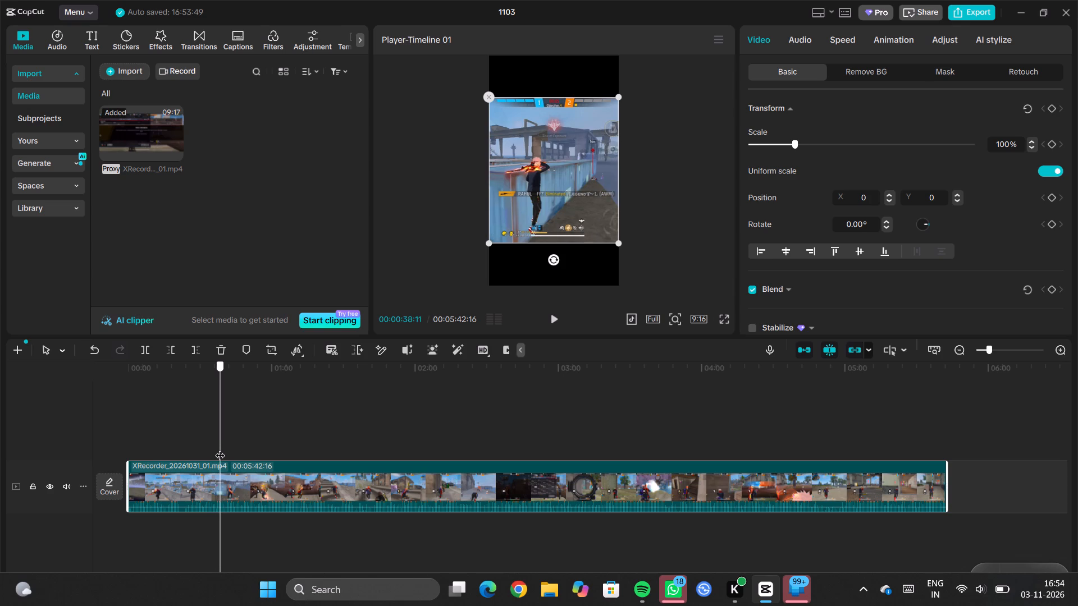
{"action": "left_click_drag", "start_coordinate": [220, 448], "coordinate": [223, 448]}
{"action": "left_click", "coordinate": [223, 448]}
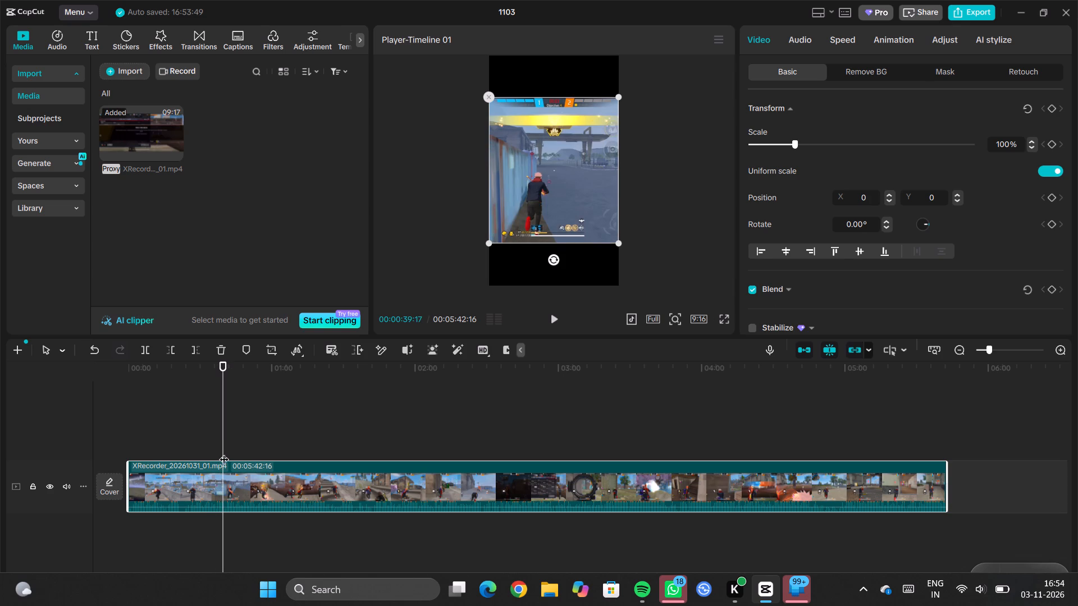
{"action": "left_click", "coordinate": [225, 442]}
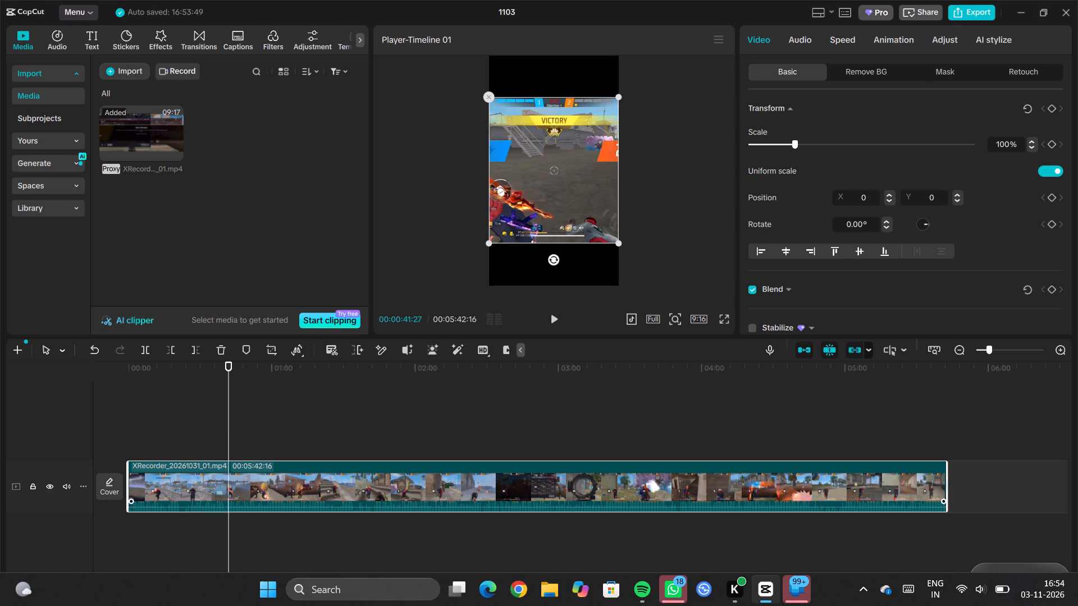
{"action": "left_click", "coordinate": [198, 352]}
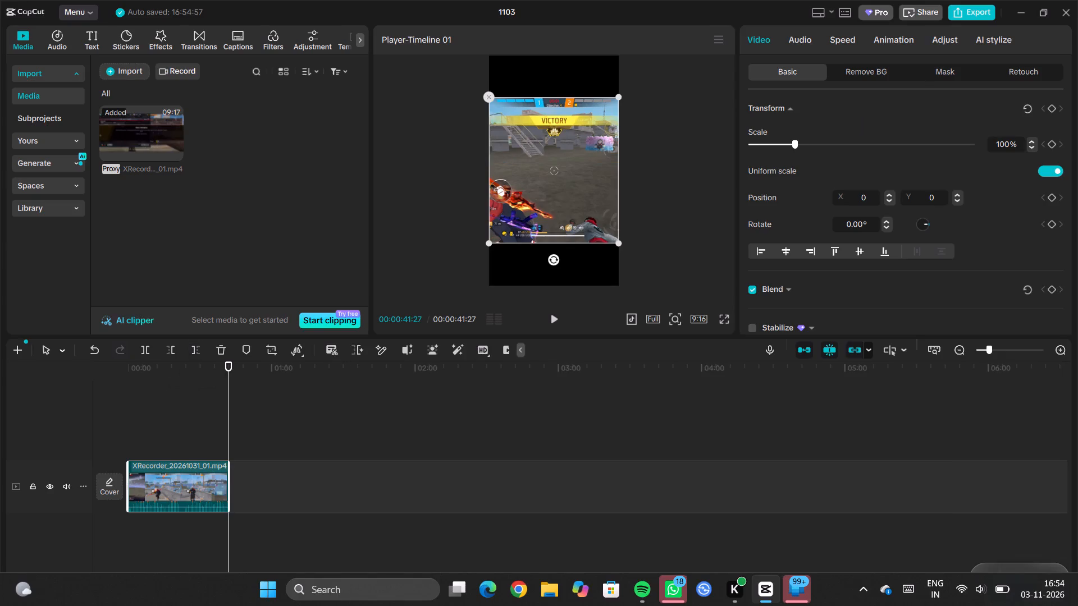
Close the 1103 project's editing window.
{"action": "left_click", "coordinate": [1063, 6]}
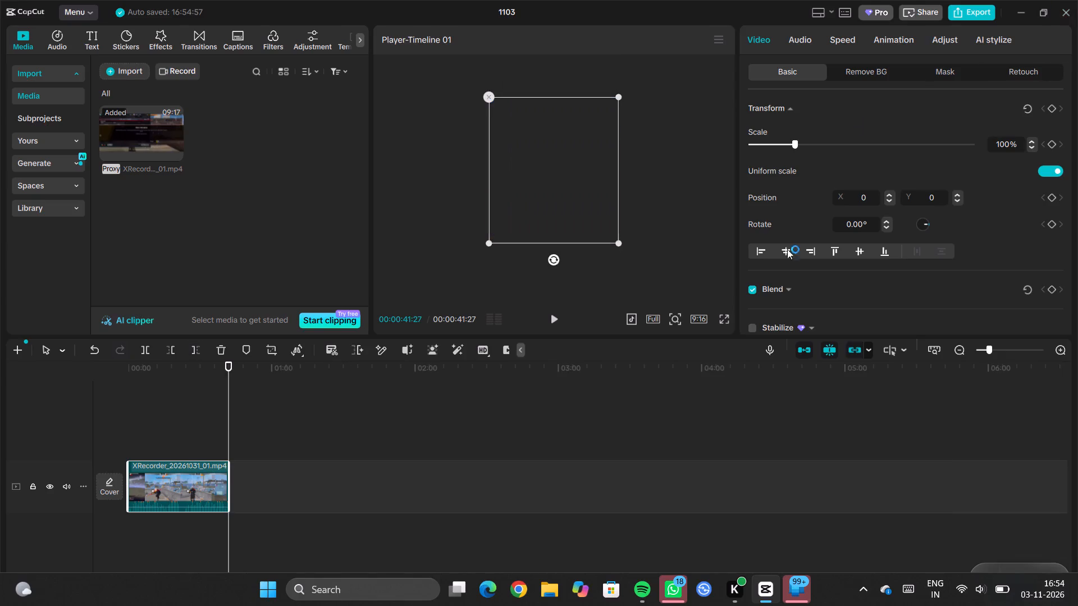
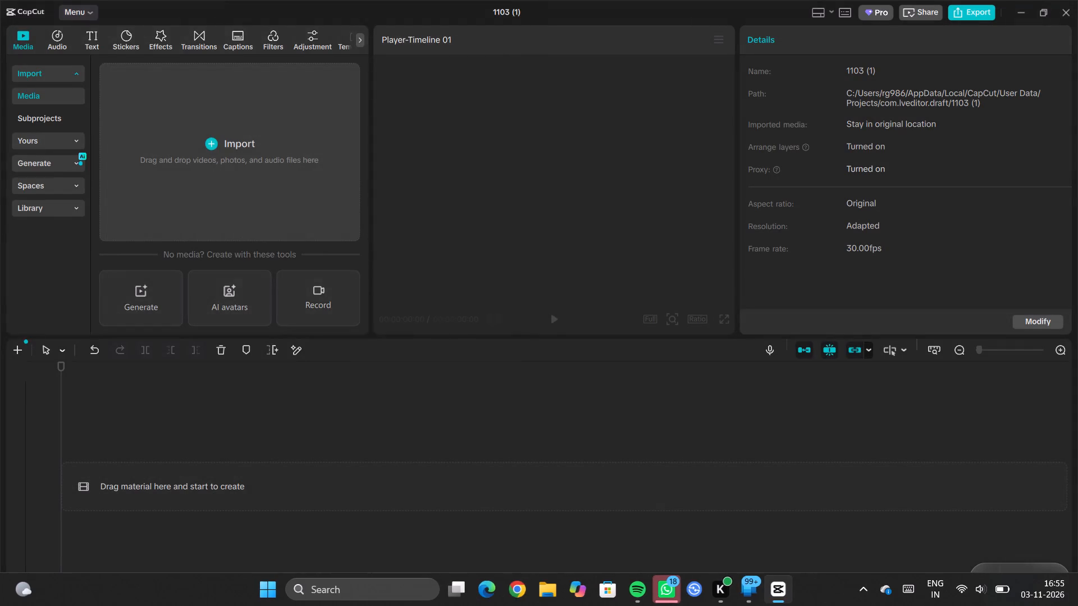
Import the XRecorder_20261031_05 recording from the Downloads folder into the project media.
{"action": "scroll", "coordinate": [391, 162], "scroll_direction": "down", "scroll_amount": 1}
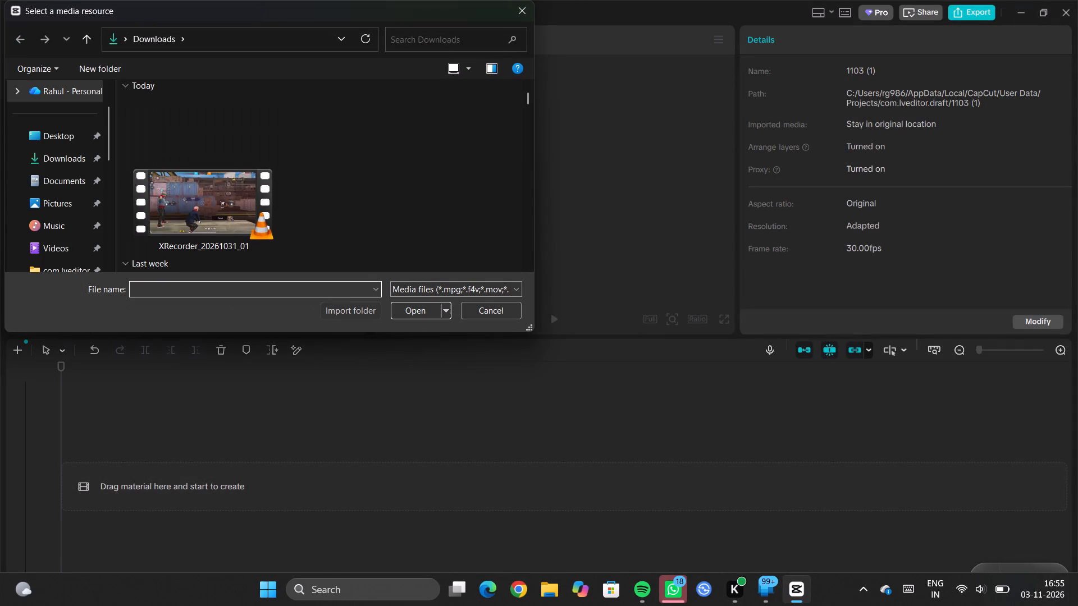
{"action": "scroll", "coordinate": [401, 159], "scroll_direction": "down", "scroll_amount": 1}
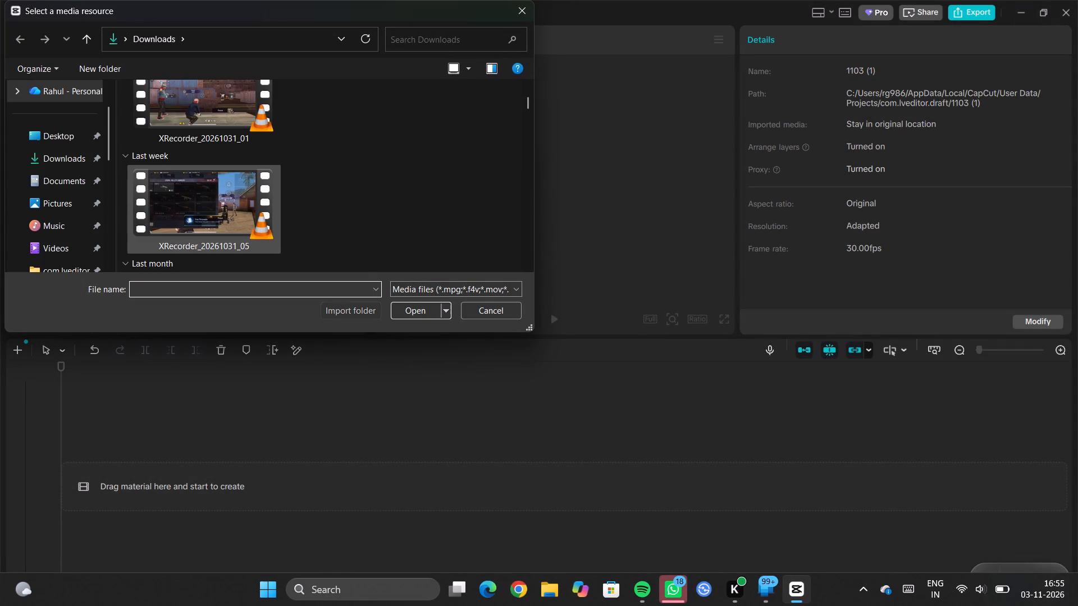
{"action": "double_click", "coordinate": [194, 185]}
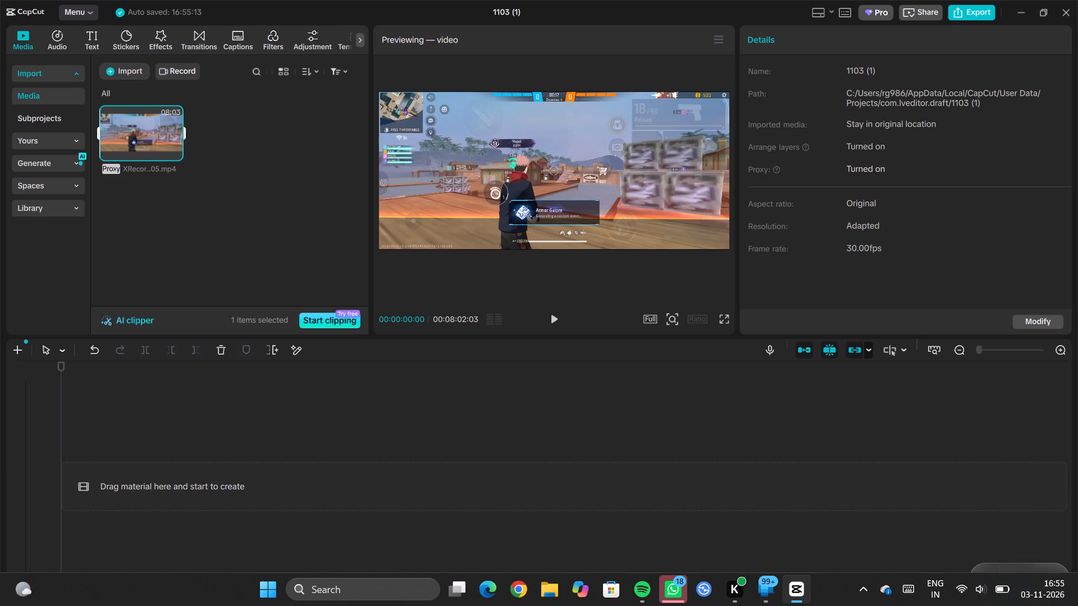
Import the XRecorder_20261016_02 recording from the Downloads folder into the project media as a second video.
{"action": "double_click", "coordinate": [121, 72]}
{"action": "left_click", "coordinate": [119, 74]}
{"action": "left_click", "coordinate": [136, 93]}
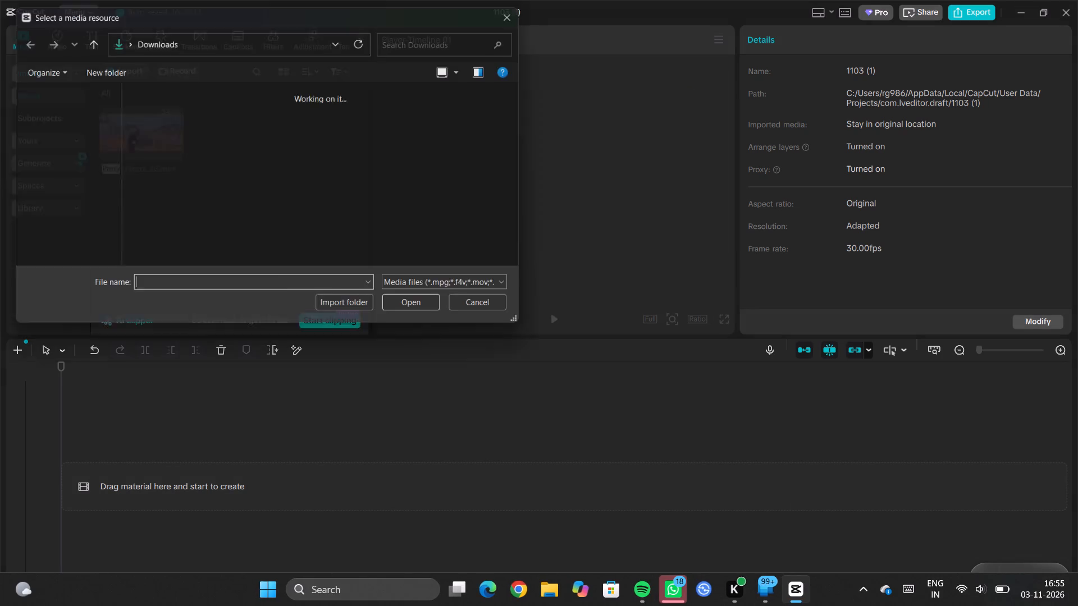
{"action": "scroll", "coordinate": [225, 170], "scroll_direction": "down", "scroll_amount": 1}
{"action": "scroll", "coordinate": [308, 168], "scroll_direction": "down", "scroll_amount": 1}
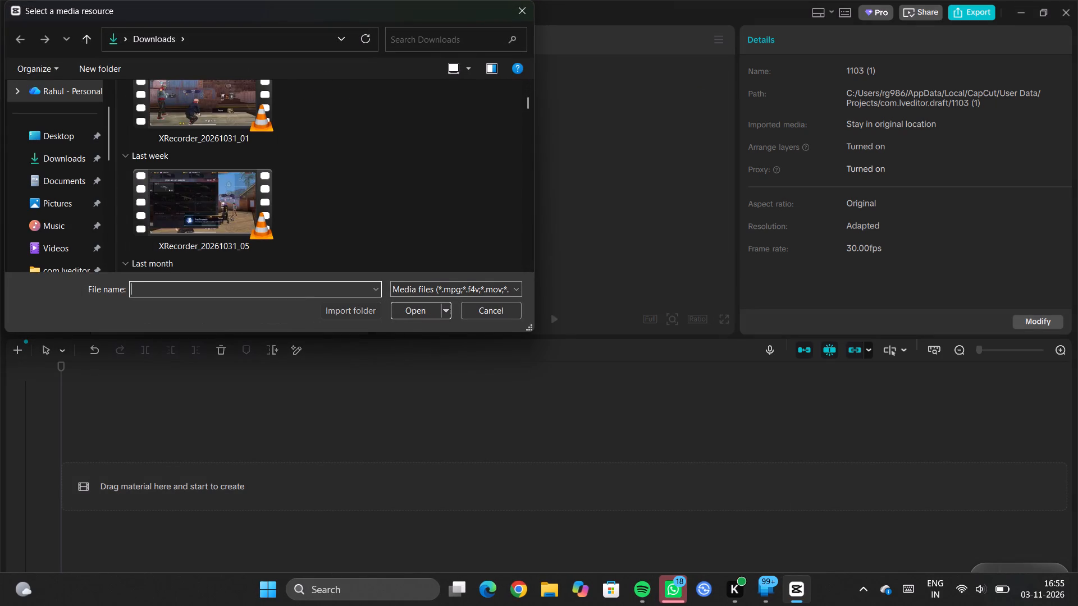
{"action": "scroll", "coordinate": [308, 168], "scroll_direction": "down", "scroll_amount": 1}
{"action": "scroll", "coordinate": [258, 159], "scroll_direction": "down", "scroll_amount": 1}
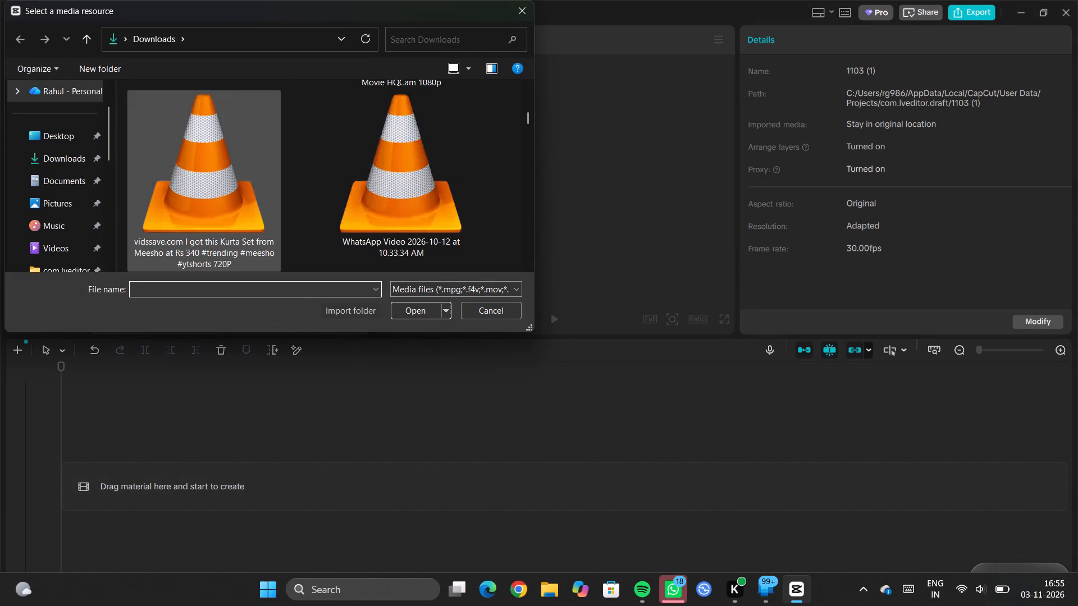
{"action": "scroll", "coordinate": [230, 169], "scroll_direction": "up", "scroll_amount": 1}
{"action": "left_click", "coordinate": [189, 130]}
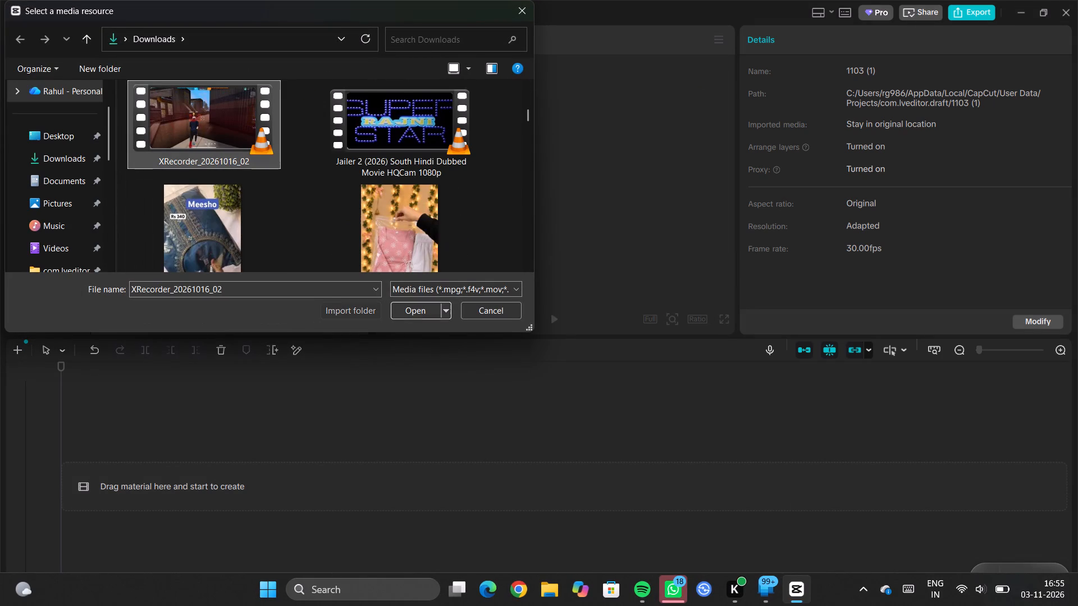
{"action": "double_click", "coordinate": [410, 306]}
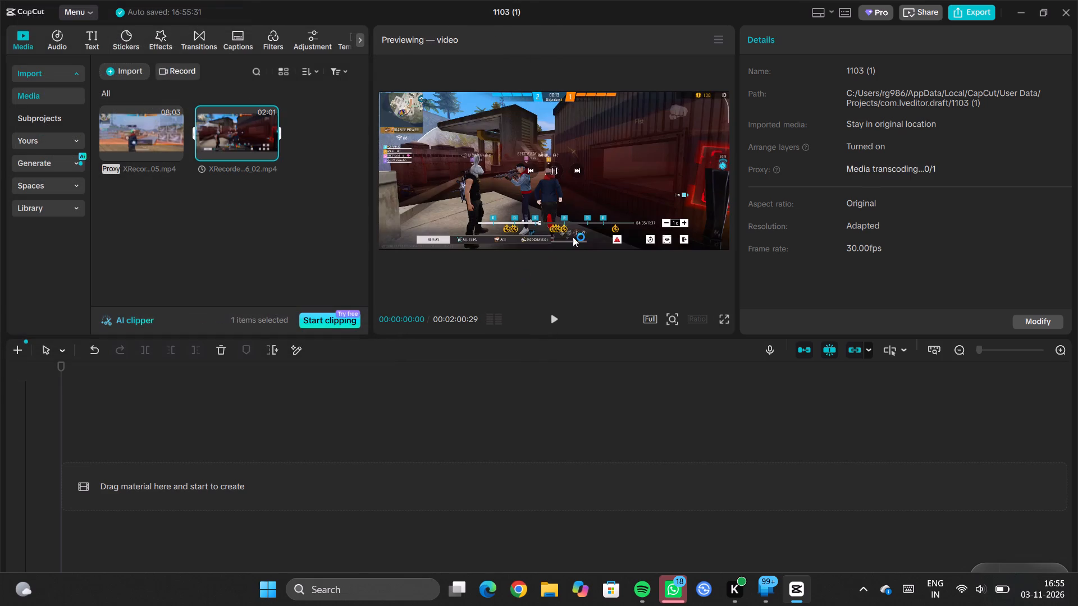
Add the XRecorder_20261016_02 clip to the empty timeline.
{"action": "left_click", "coordinate": [264, 150]}
Find the start of the wanted round in the timeline clip and trim off everything before 00:00:49:22.
{"action": "left_click", "coordinate": [209, 414]}
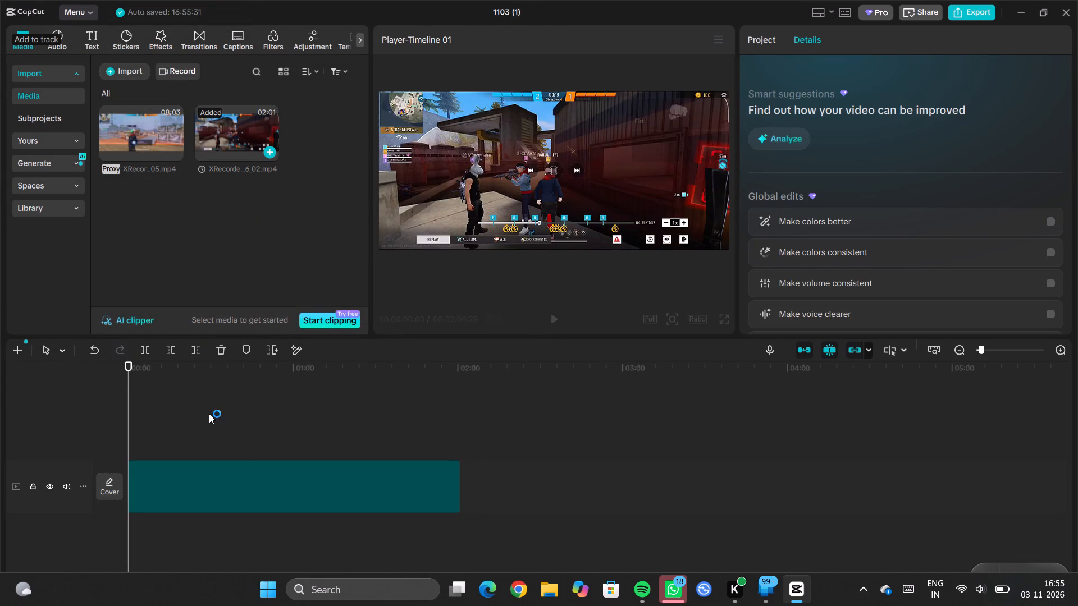
{"action": "left_click", "coordinate": [215, 411]}
{"action": "left_click_drag", "start_coordinate": [212, 407], "coordinate": [221, 407]}
{"action": "left_click_drag", "start_coordinate": [223, 407], "coordinate": [261, 409]}
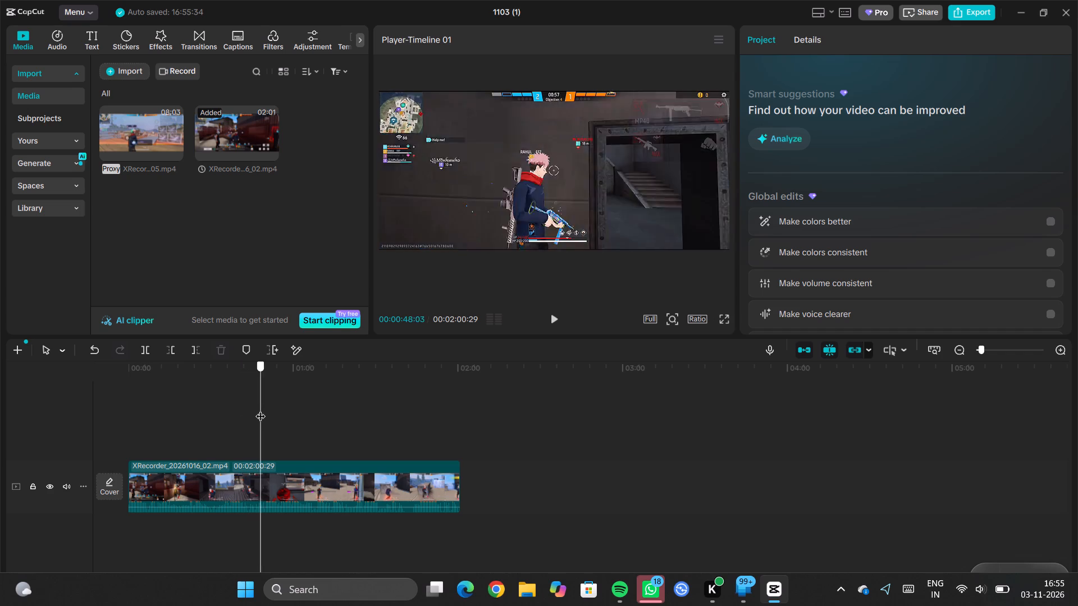
{"action": "left_click_drag", "start_coordinate": [261, 409], "coordinate": [285, 409]}
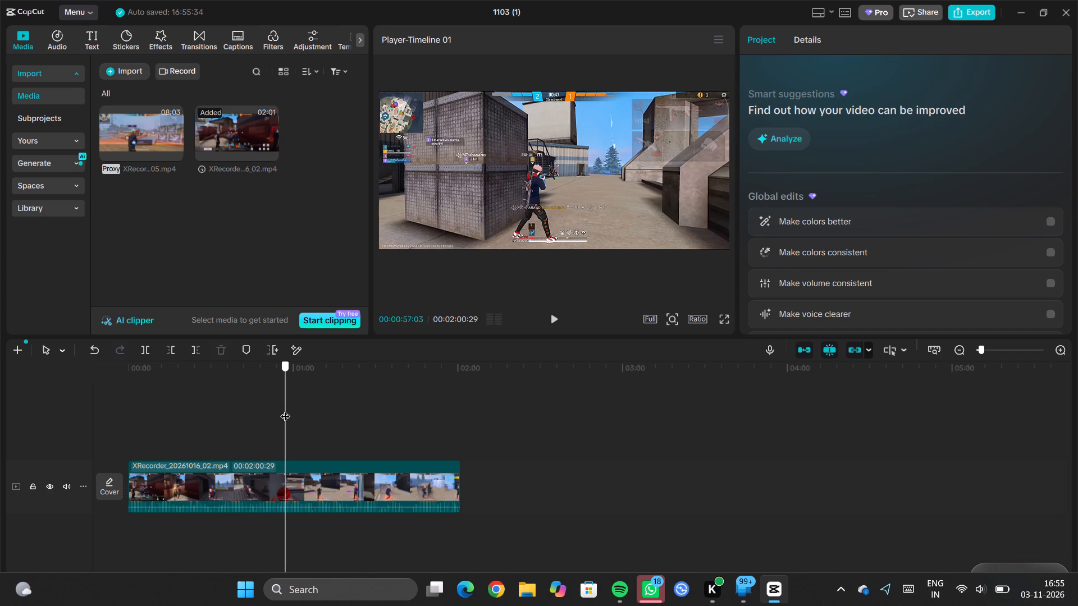
{"action": "left_click_drag", "start_coordinate": [285, 409], "coordinate": [268, 412]}
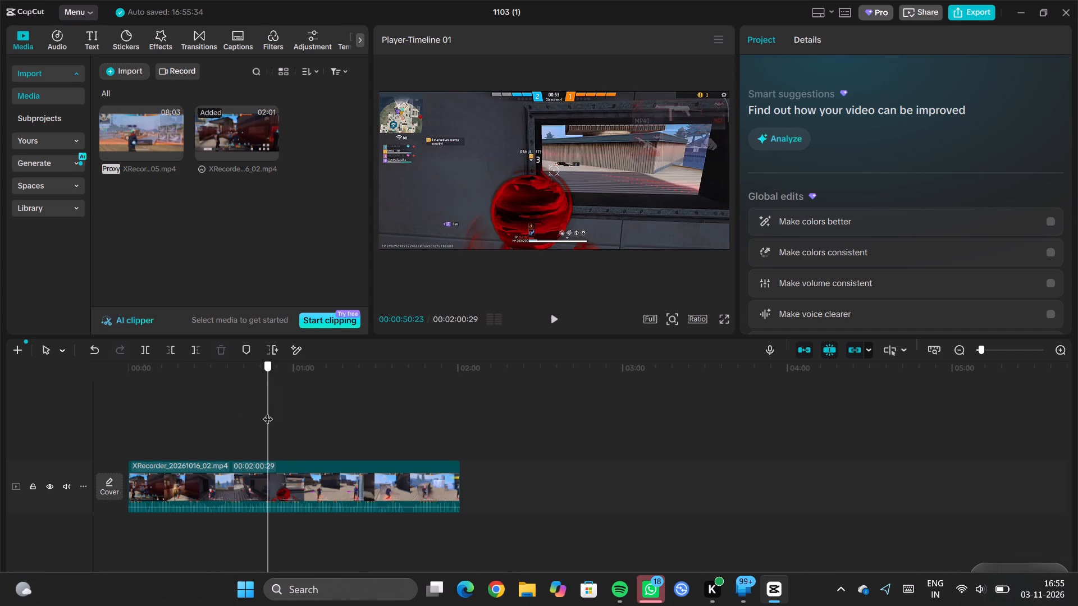
{"action": "left_click_drag", "start_coordinate": [268, 412], "coordinate": [268, 412]}
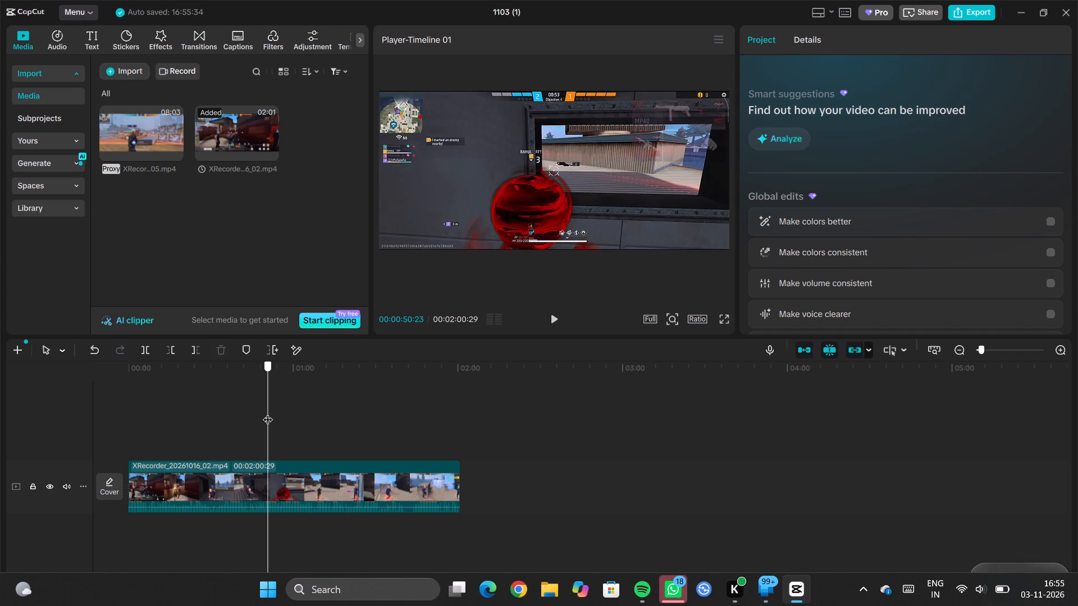
{"action": "left_click_drag", "start_coordinate": [268, 412], "coordinate": [265, 413]}
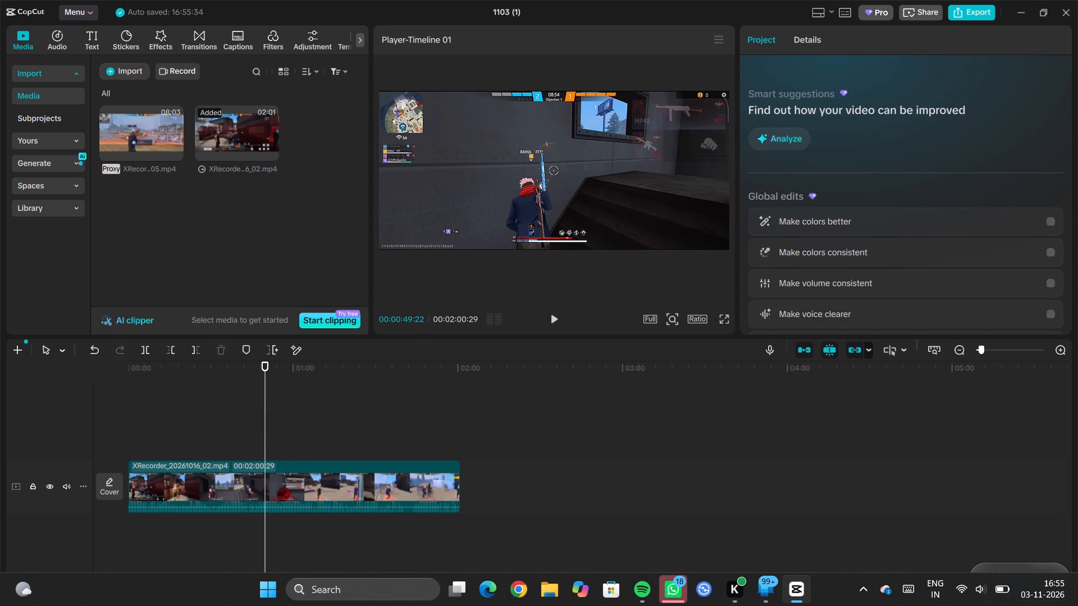
{"action": "left_click", "coordinate": [243, 470]}
{"action": "left_click", "coordinate": [171, 351]}
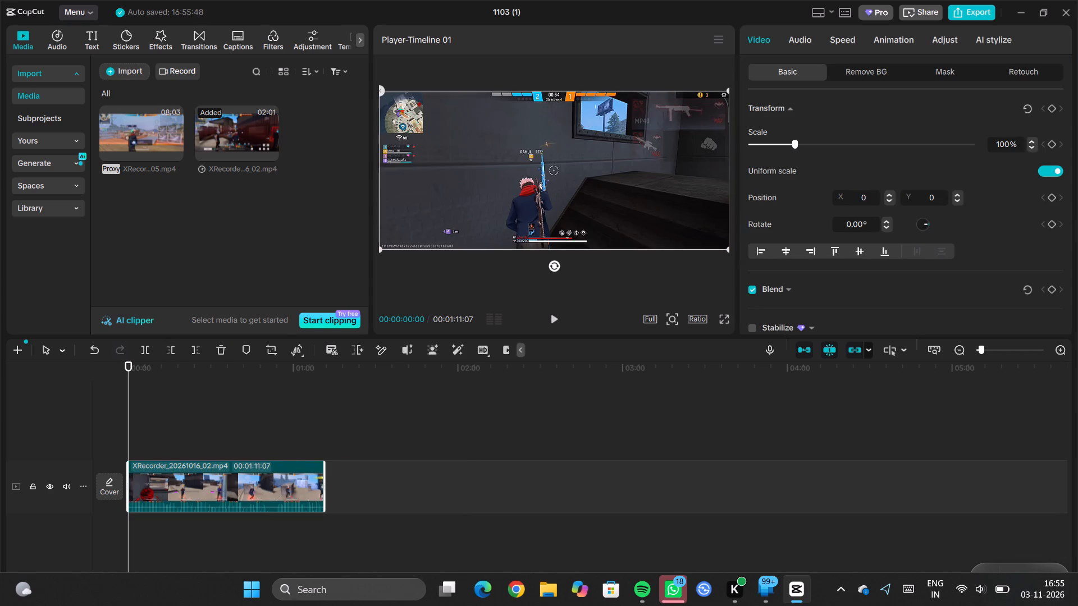
Set the project's aspect ratio to 9:16.
{"action": "left_click", "coordinate": [694, 312]}
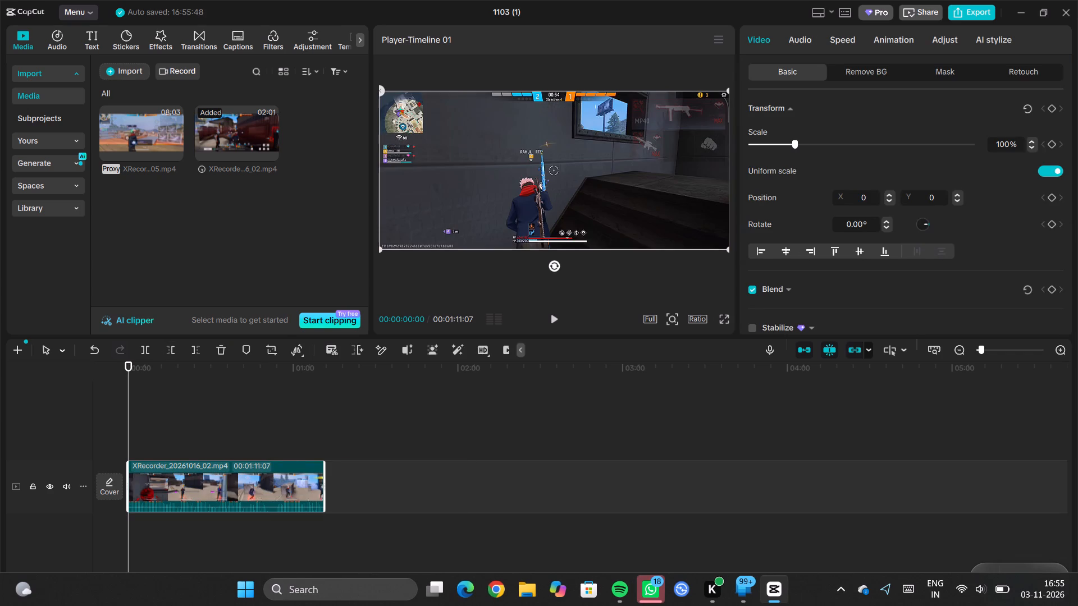
{"action": "left_click", "coordinate": [705, 320]}
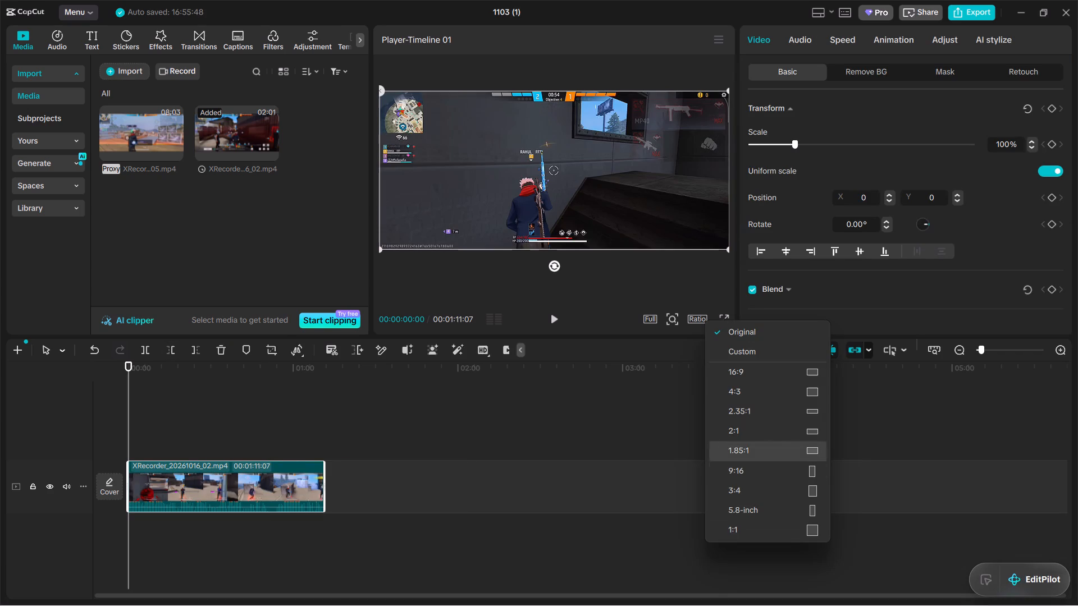
{"action": "left_click", "coordinate": [747, 470]}
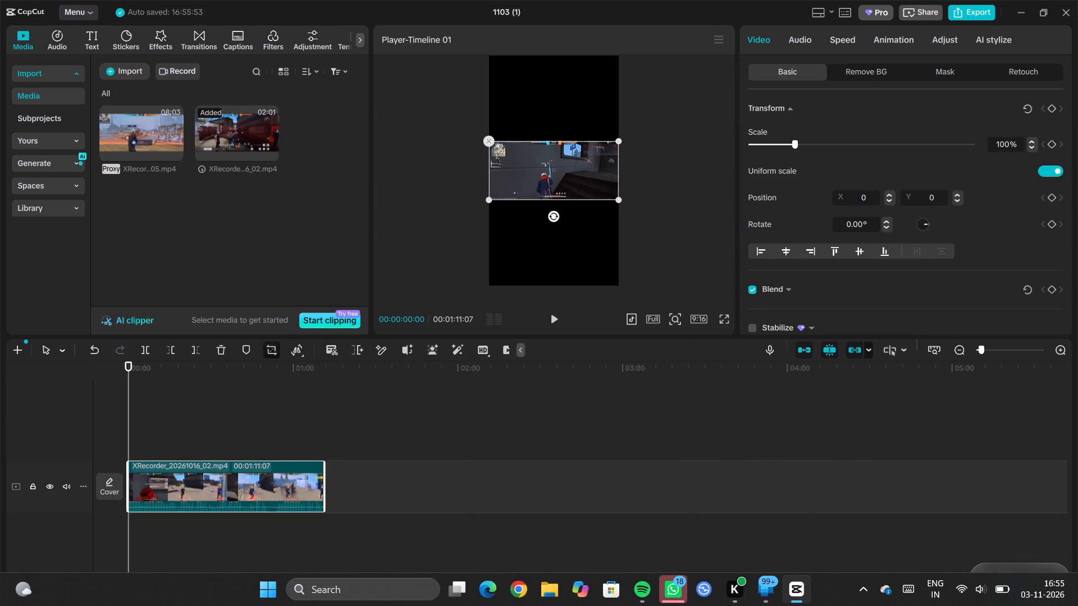
Crop the clip to the central area around the player and score bar, cutting off the minimap side and the weapon side.
{"action": "double_click", "coordinate": [270, 347]}
{"action": "left_click_drag", "start_coordinate": [250, 286], "coordinate": [421, 277]}
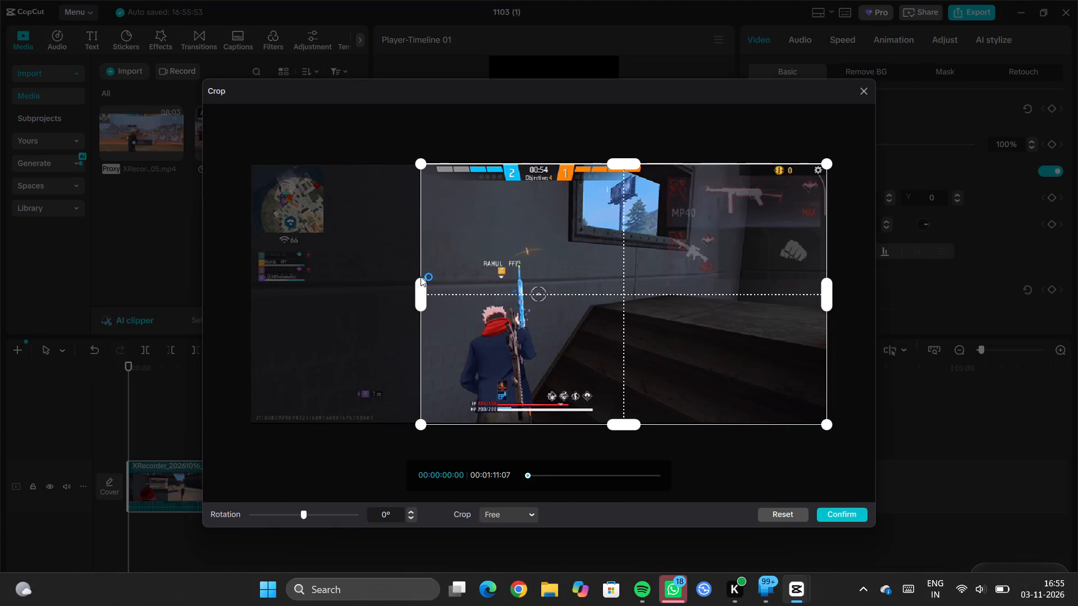
{"action": "left_click_drag", "start_coordinate": [421, 277], "coordinate": [423, 276]}
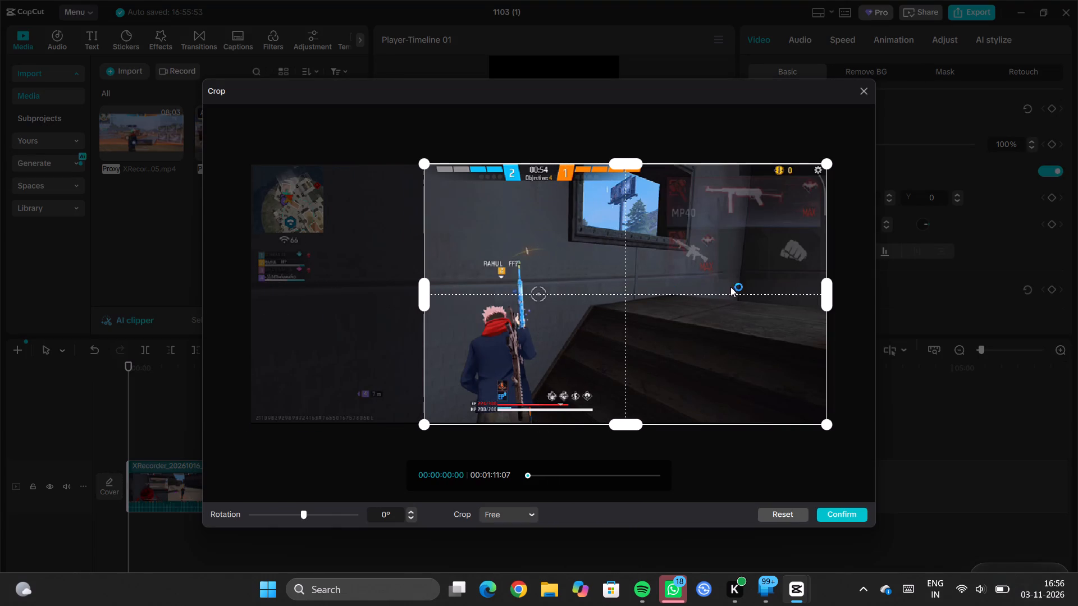
{"action": "left_click_drag", "start_coordinate": [825, 292], "coordinate": [663, 303]}
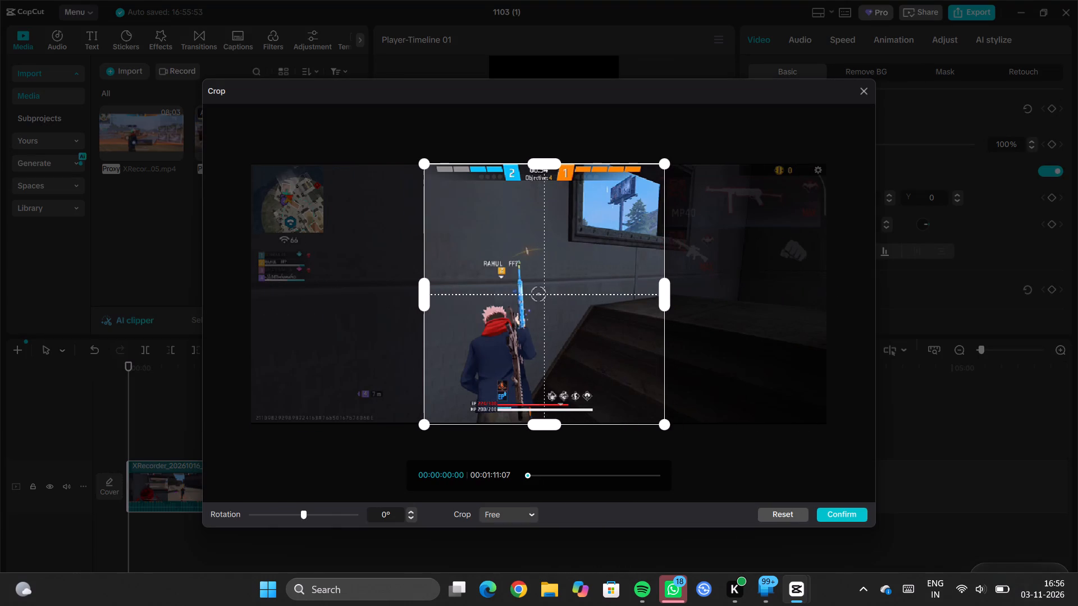
{"action": "left_click_drag", "start_coordinate": [663, 303], "coordinate": [652, 306]}
{"action": "left_click", "coordinate": [652, 306]}
{"action": "left_click", "coordinate": [850, 515]}
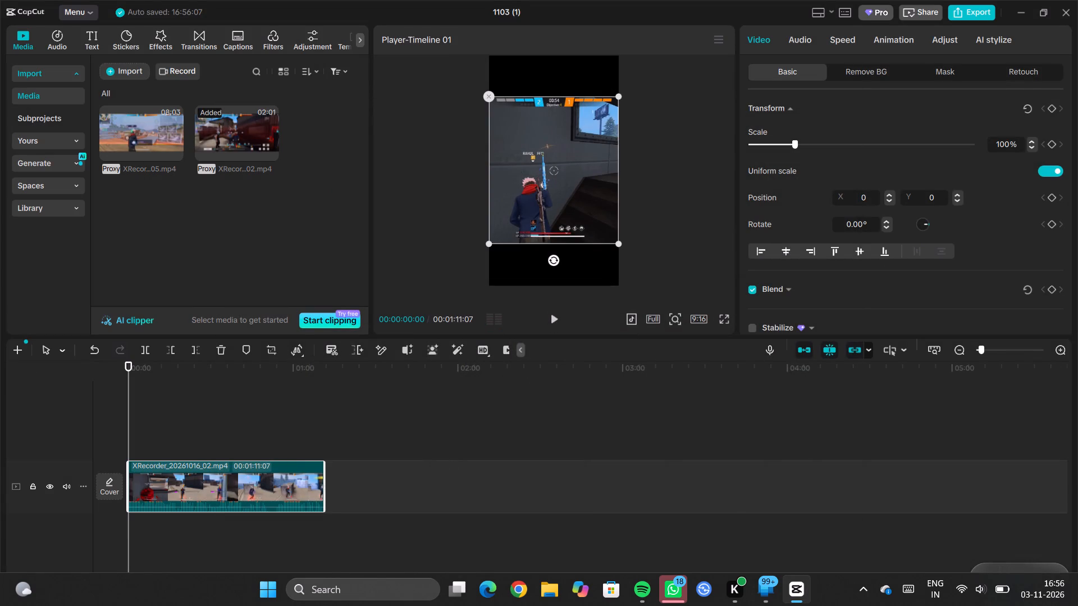
Play and scan the clip for the round's end at the VICTORY banner and trim off everything after 00:01:04:09.
{"action": "triple_click", "coordinate": [1061, 358]}
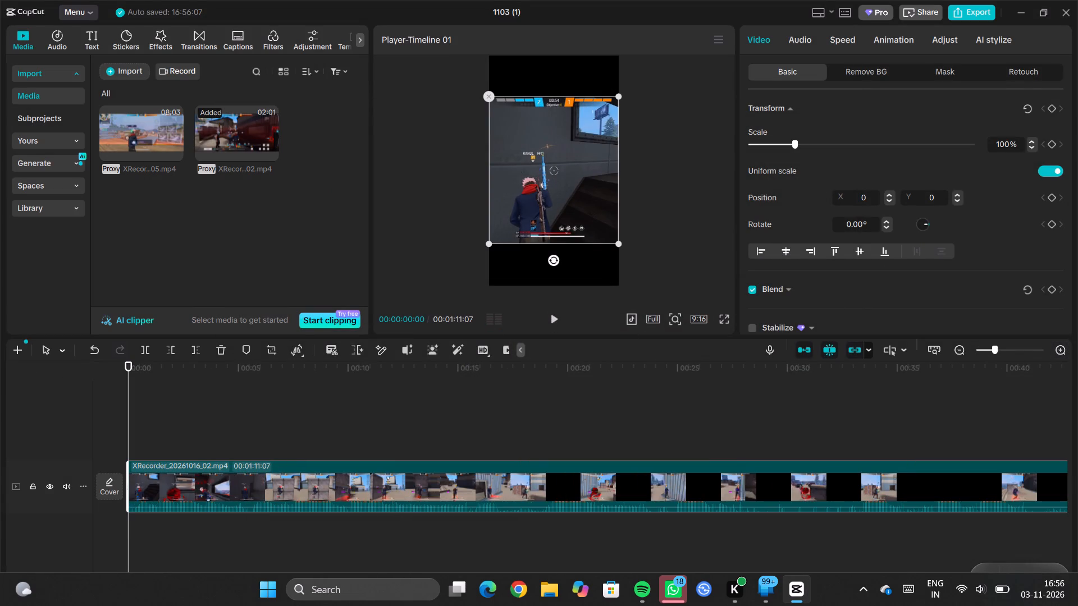
{"action": "left_click", "coordinate": [550, 324]}
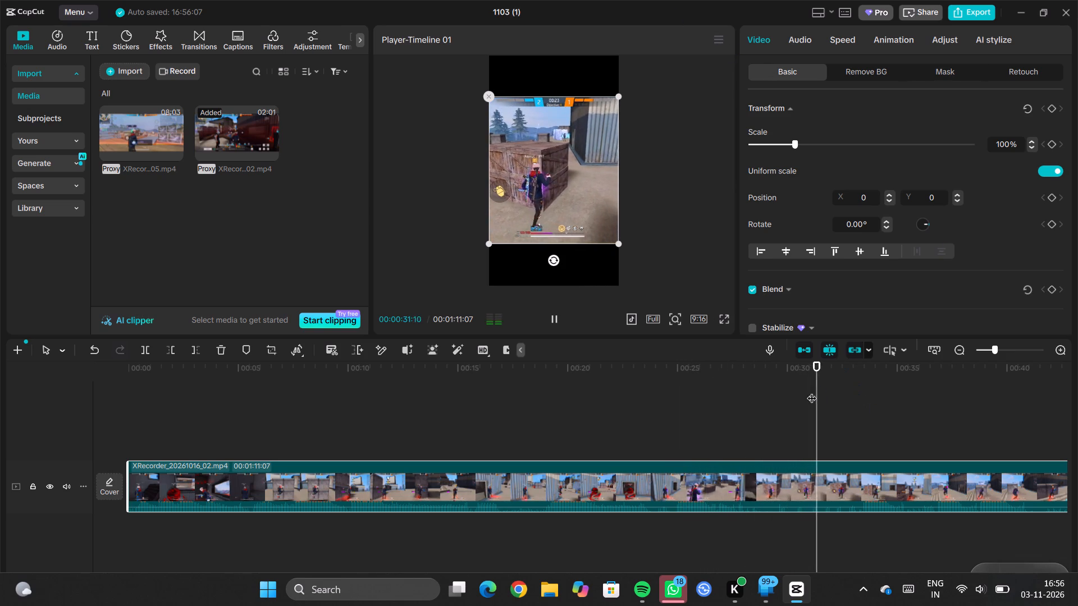
{"action": "left_click_drag", "start_coordinate": [826, 387], "coordinate": [885, 392]}
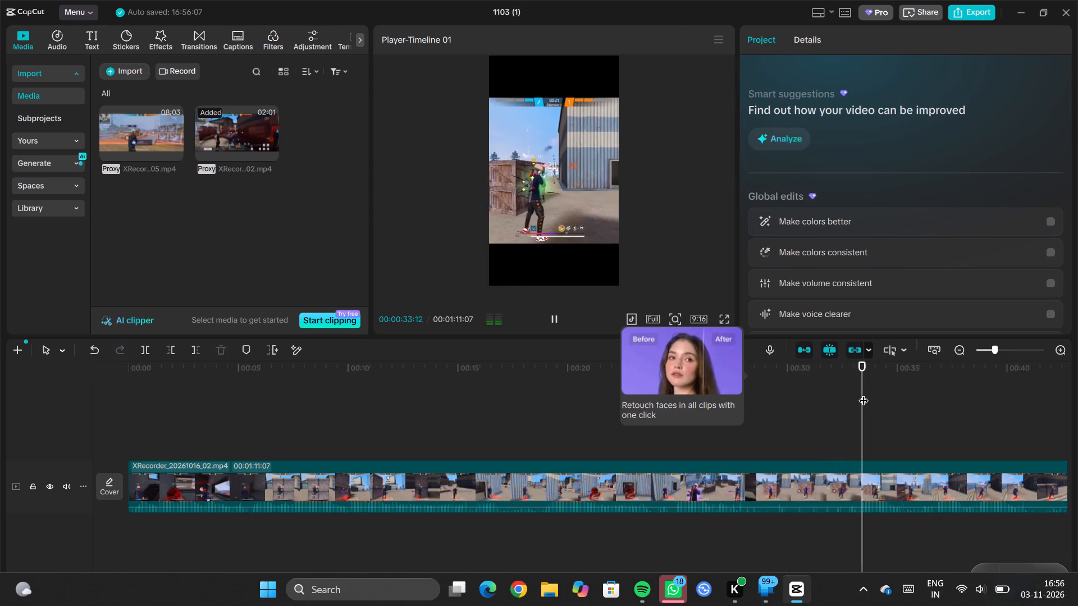
{"action": "double_click", "coordinate": [827, 412]}
{"action": "left_click_drag", "start_coordinate": [826, 413], "coordinate": [977, 429]}
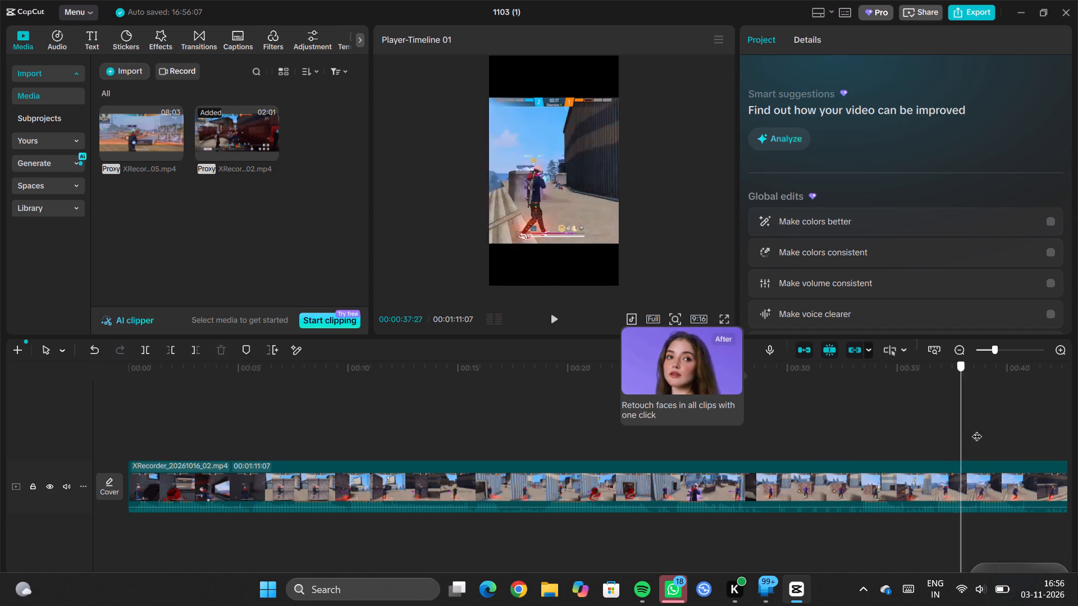
{"action": "left_click_drag", "start_coordinate": [977, 429], "coordinate": [1077, 434]}
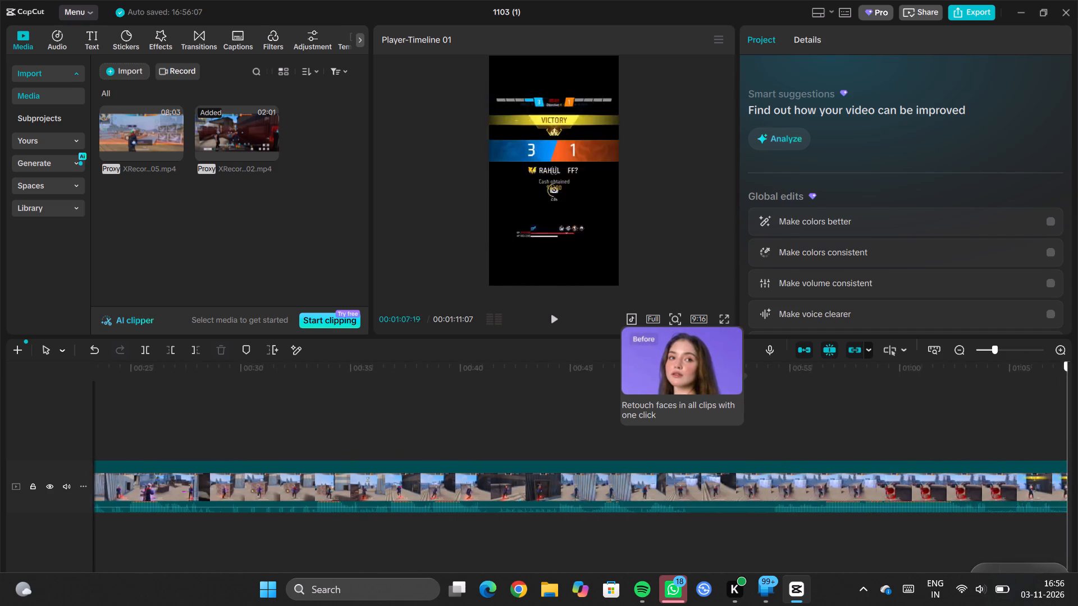
{"action": "left_click_drag", "start_coordinate": [1077, 434], "coordinate": [727, 433]}
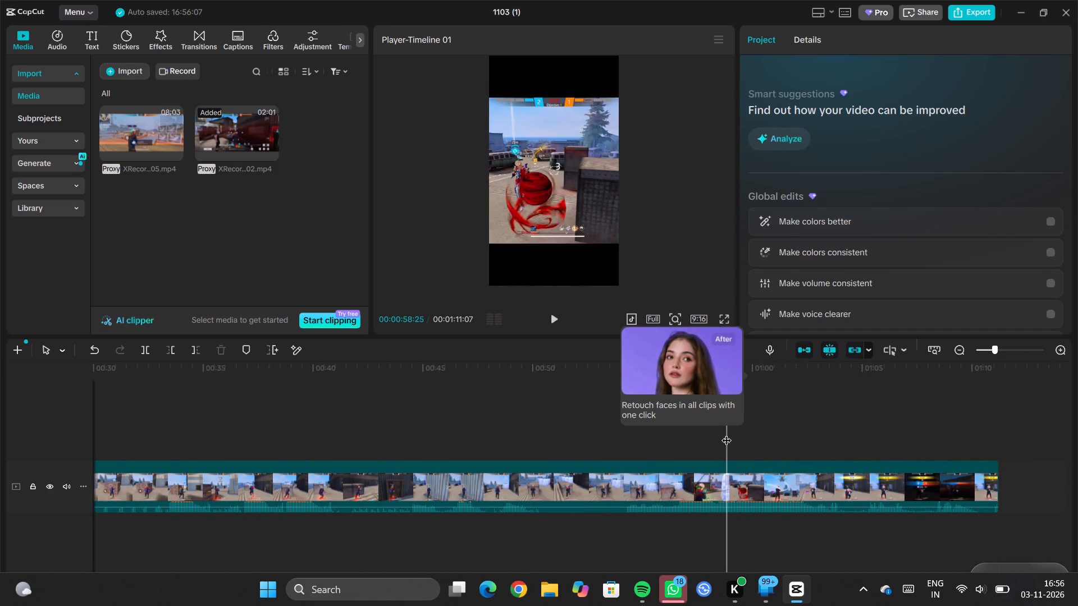
{"action": "left_click_drag", "start_coordinate": [727, 433], "coordinate": [789, 428]}
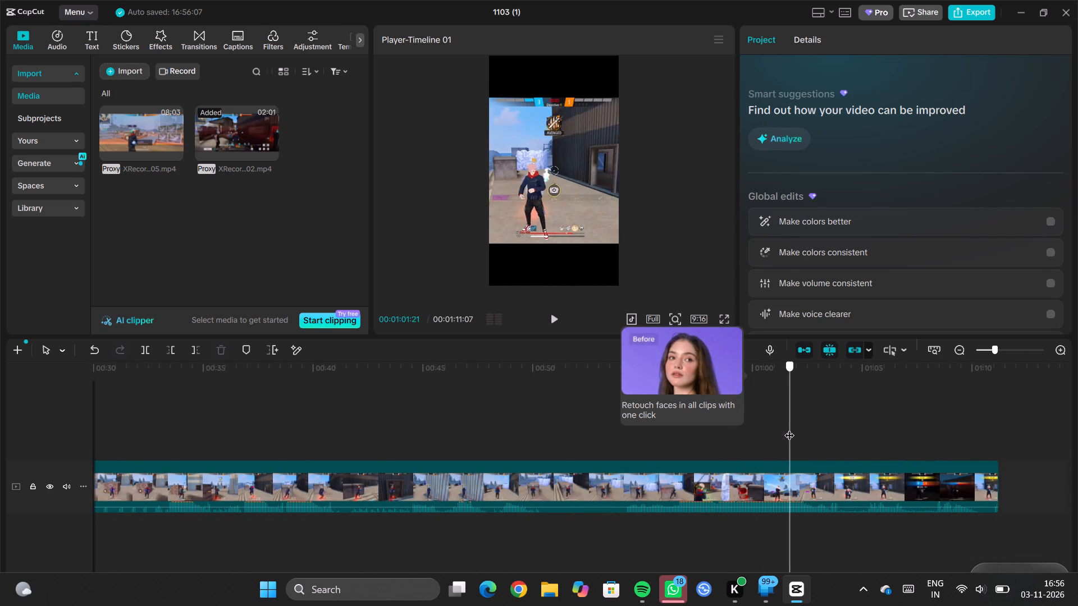
{"action": "left_click_drag", "start_coordinate": [789, 428], "coordinate": [820, 421]}
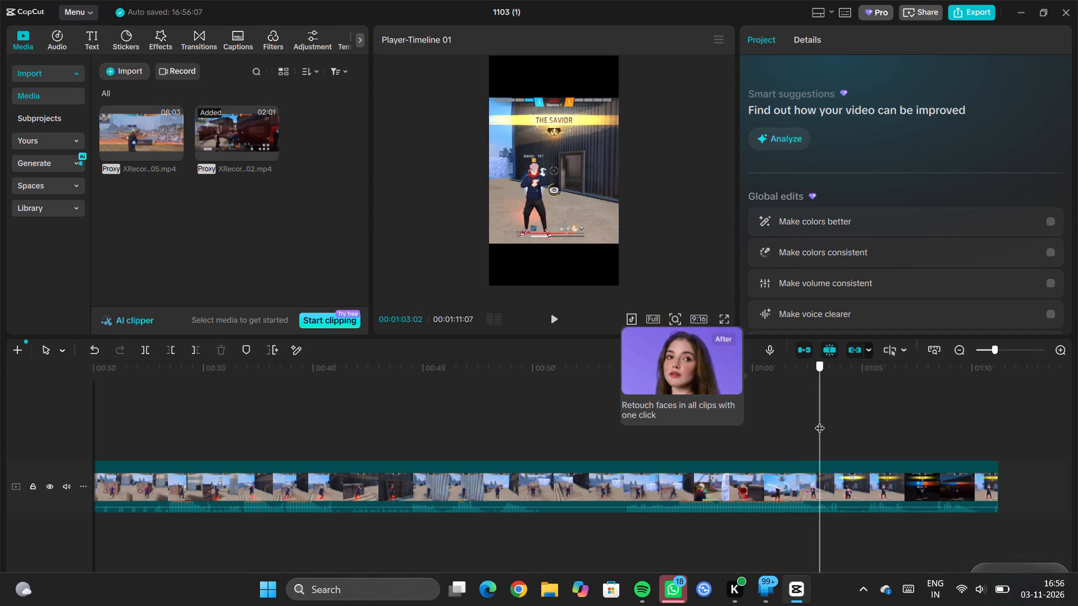
{"action": "left_click_drag", "start_coordinate": [820, 421], "coordinate": [835, 417]}
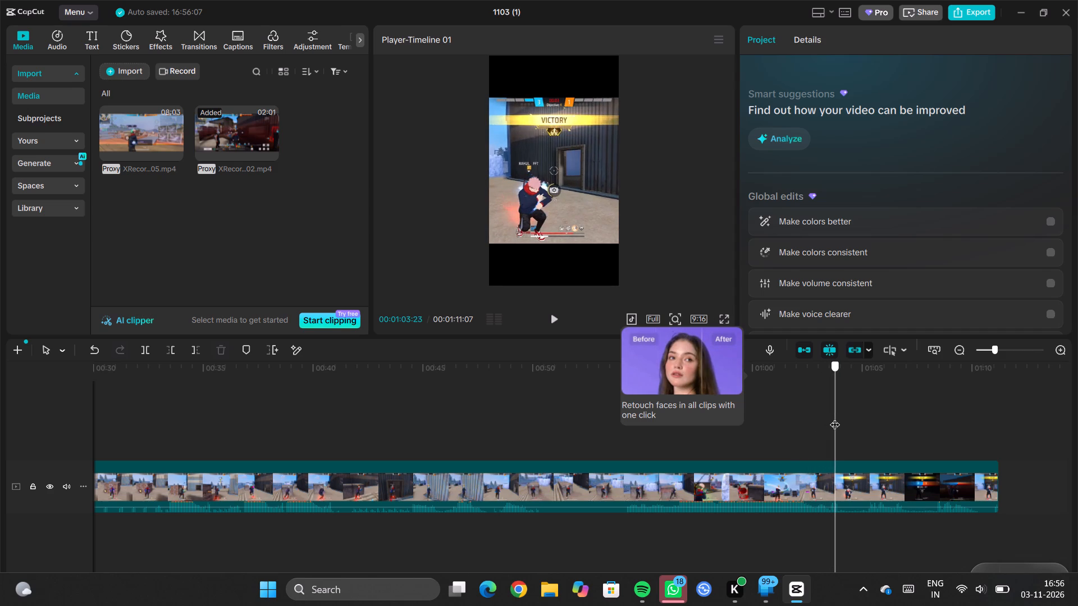
{"action": "left_click_drag", "start_coordinate": [835, 417], "coordinate": [847, 414]}
{"action": "left_click", "coordinate": [847, 414]}
{"action": "left_click", "coordinate": [821, 481]}
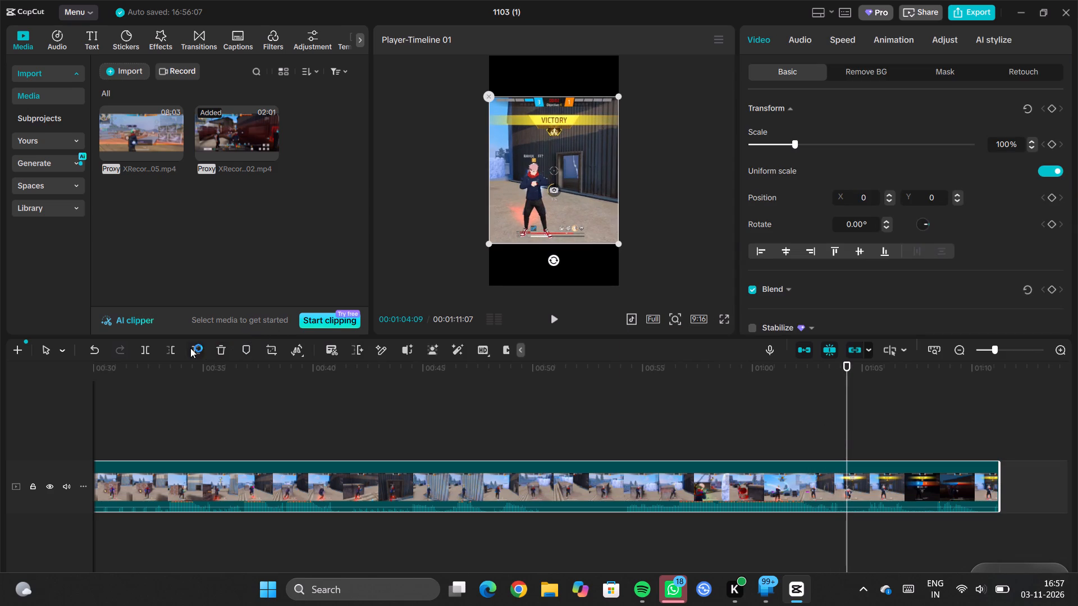
{"action": "left_click", "coordinate": [190, 348]}
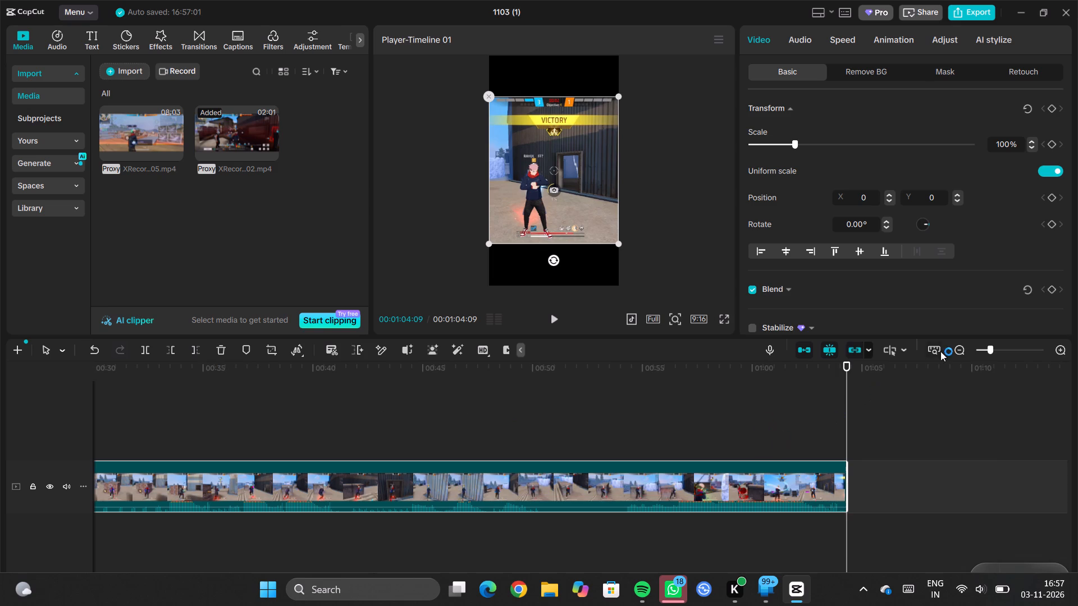
Play the round from the start, find where the player idles by the container wall, and split the clip at 00:00:15:20.
{"action": "left_click", "coordinate": [554, 324]}
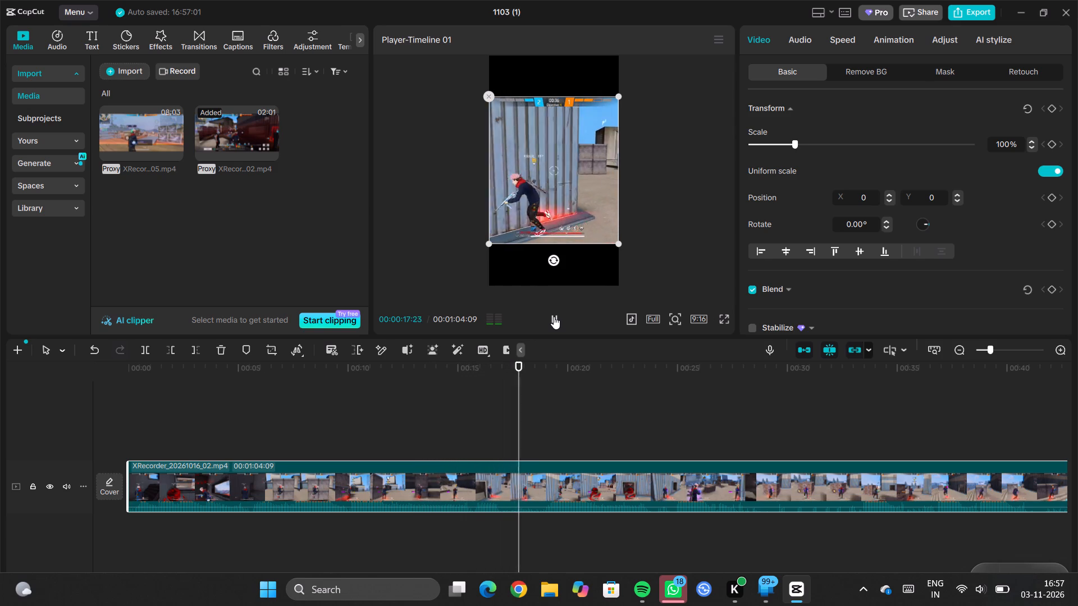
{"action": "left_click_drag", "start_coordinate": [560, 385], "coordinate": [468, 406]}
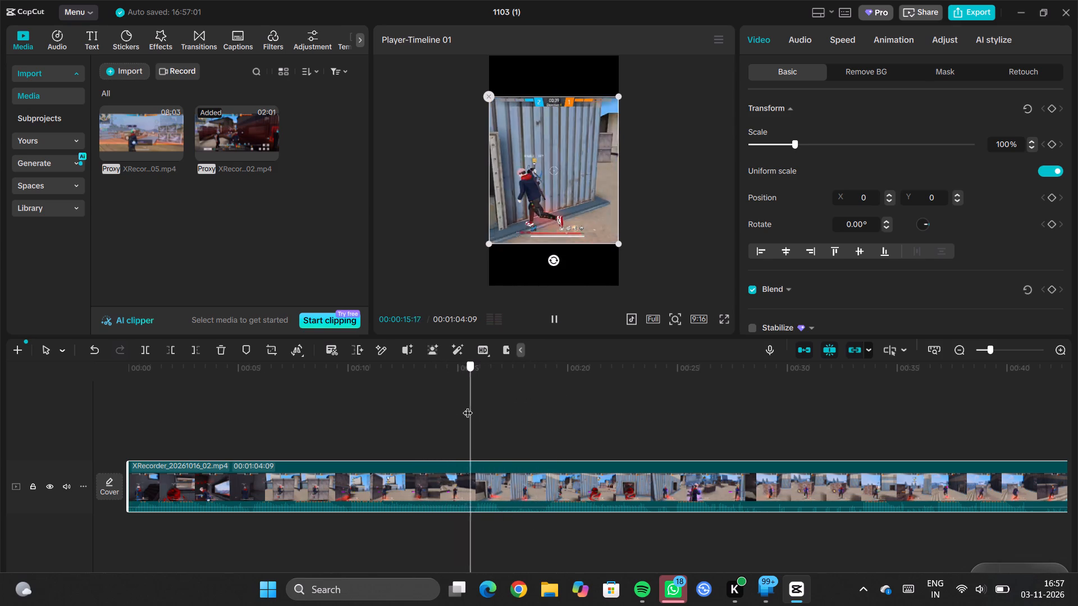
{"action": "left_click_drag", "start_coordinate": [468, 406], "coordinate": [472, 405]}
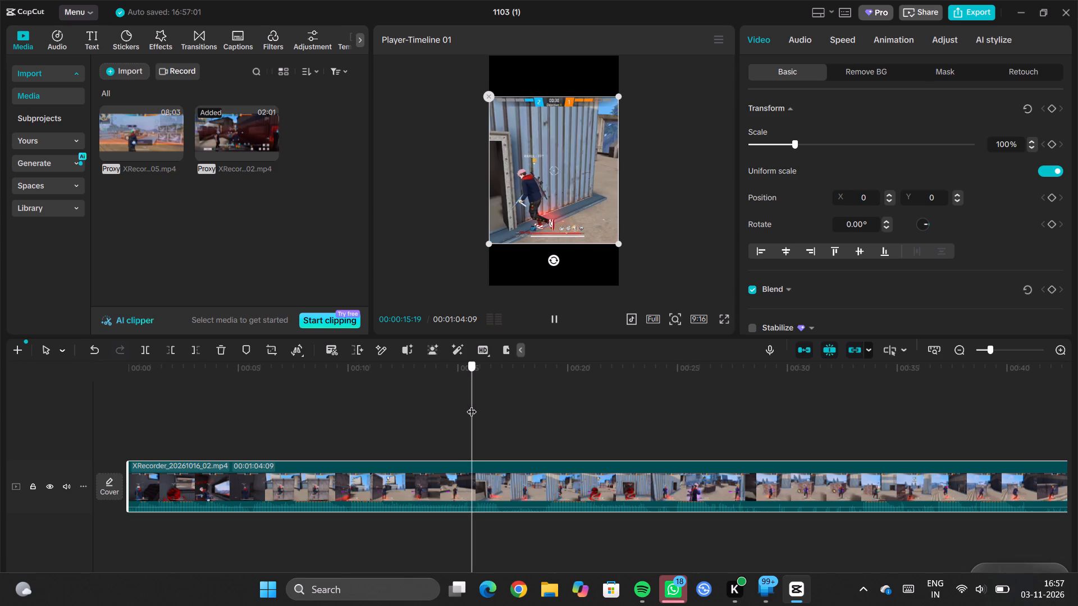
{"action": "left_click_drag", "start_coordinate": [472, 405], "coordinate": [465, 408]}
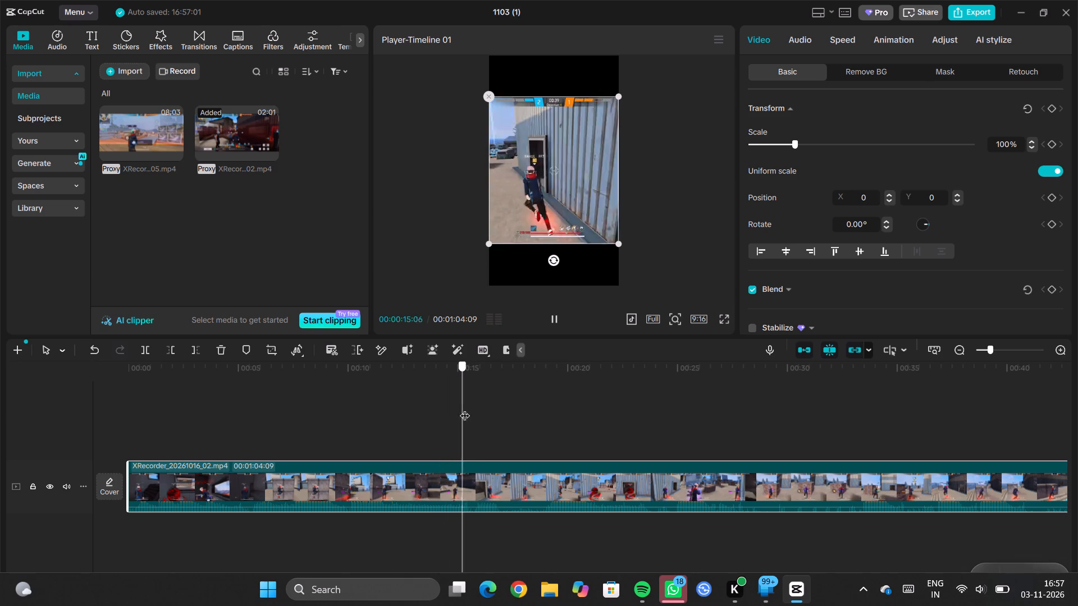
{"action": "left_click_drag", "start_coordinate": [465, 408], "coordinate": [469, 406]}
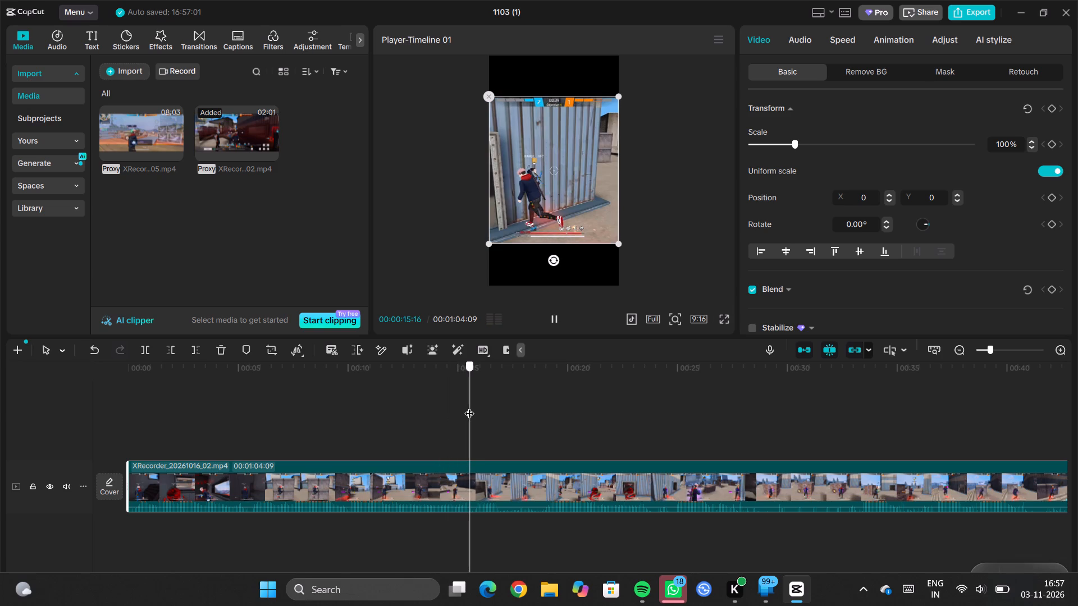
{"action": "left_click_drag", "start_coordinate": [469, 406], "coordinate": [472, 405]}
{"action": "left_click", "coordinate": [472, 405]}
{"action": "left_click", "coordinate": [449, 497]}
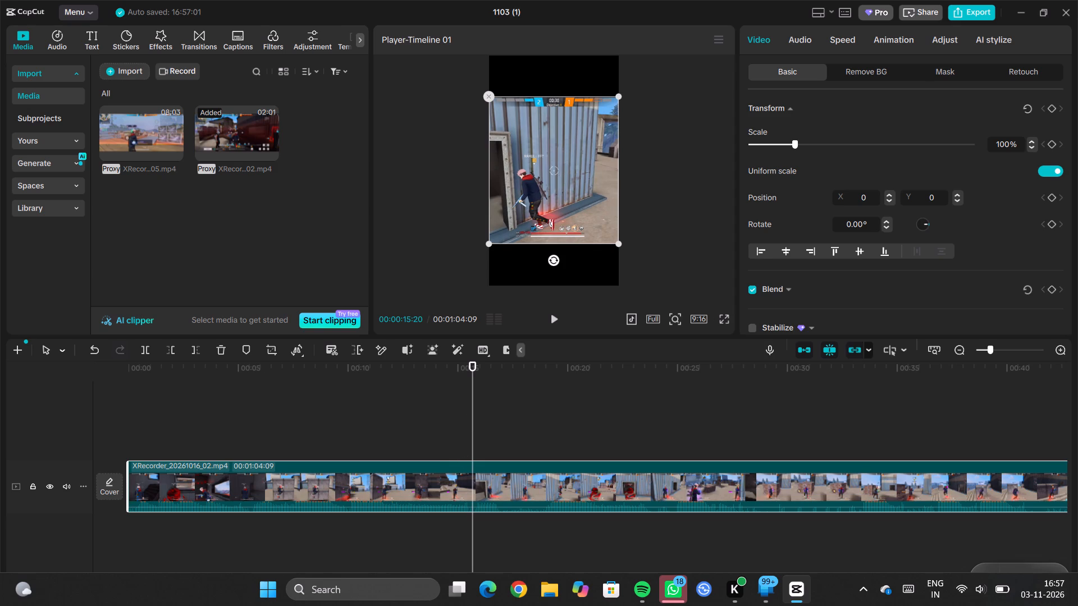
{"action": "left_click", "coordinate": [152, 351]}
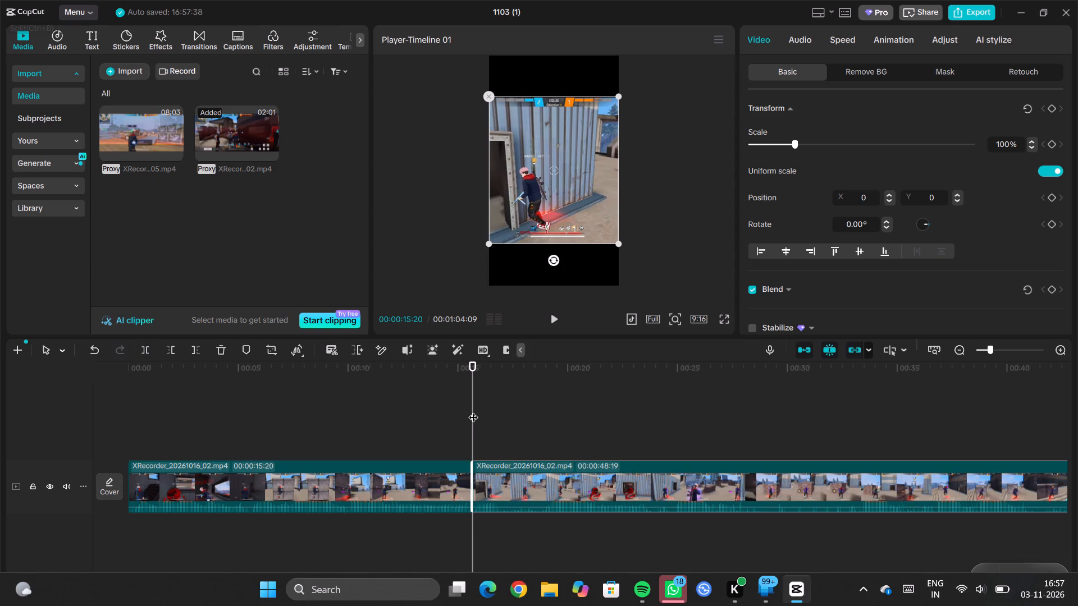
Find where the action resumes by the container wall and trim off the second clip's beginning up to 00:00:17:29.
{"action": "left_click_drag", "start_coordinate": [473, 410], "coordinate": [505, 412]}
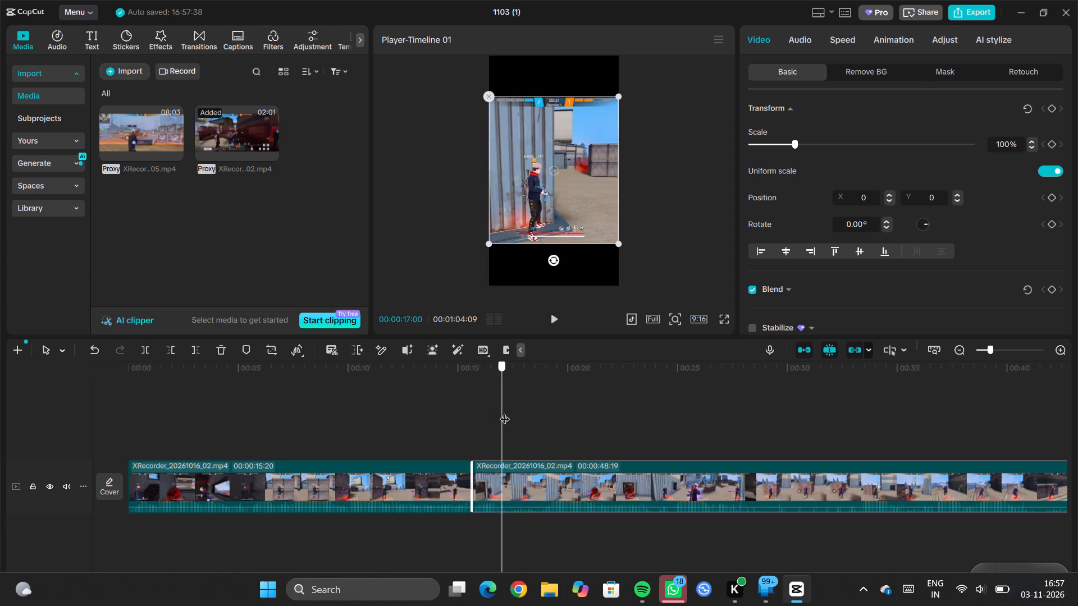
{"action": "left_click_drag", "start_coordinate": [505, 412], "coordinate": [524, 411]}
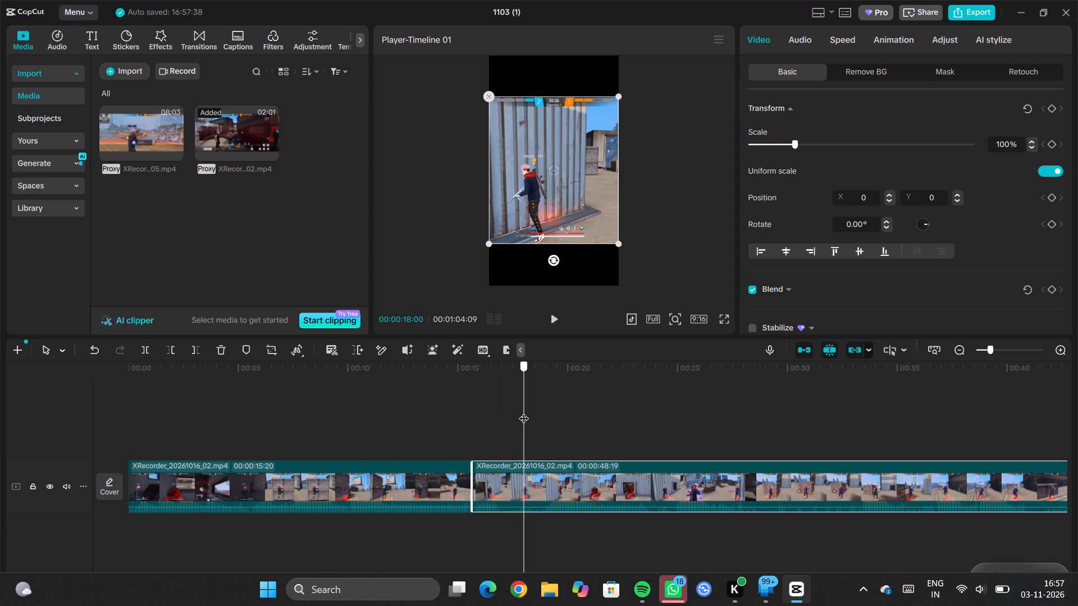
{"action": "left_click_drag", "start_coordinate": [524, 411], "coordinate": [529, 411]}
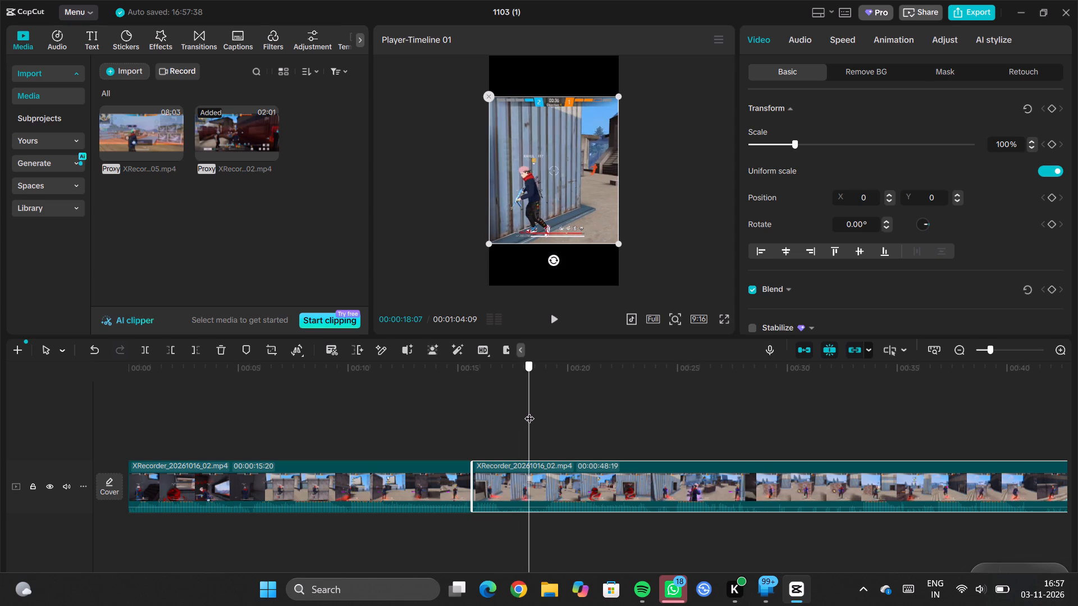
{"action": "left_click_drag", "start_coordinate": [529, 411], "coordinate": [533, 411]}
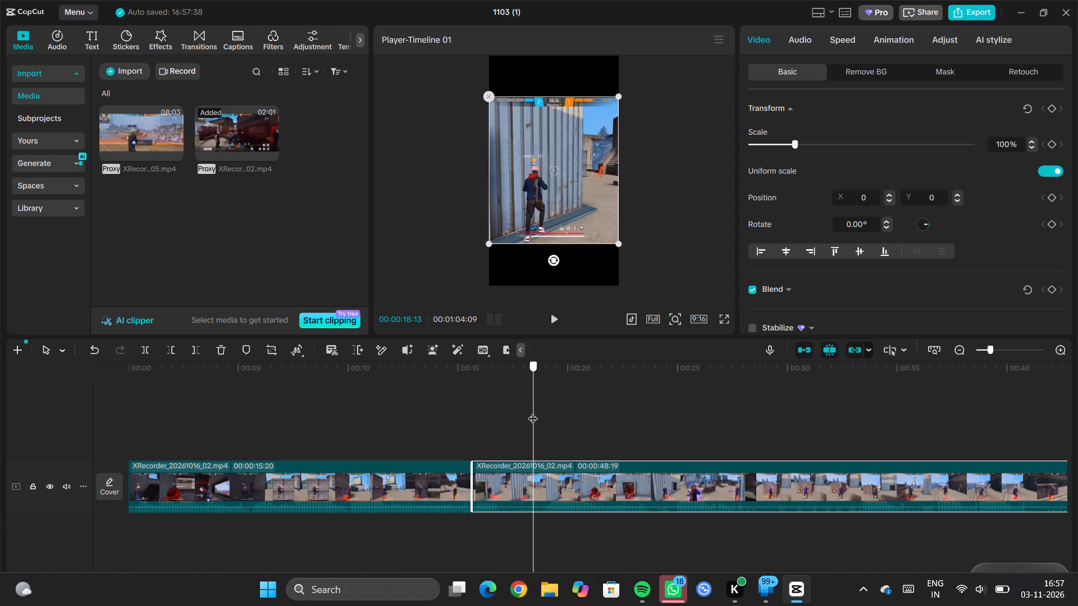
{"action": "left_click_drag", "start_coordinate": [533, 411], "coordinate": [523, 414]}
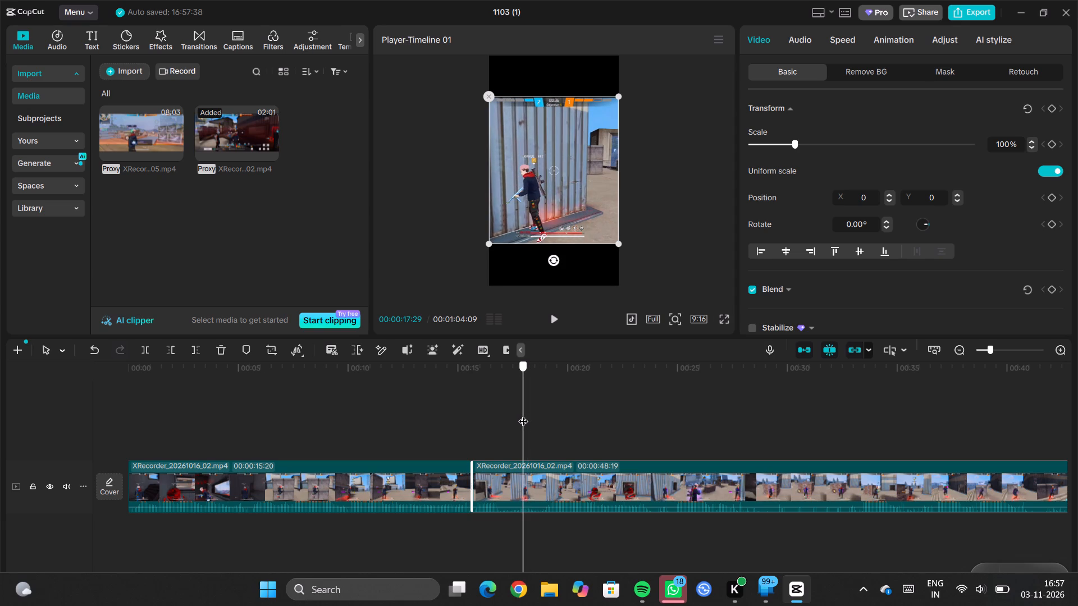
{"action": "left_click_drag", "start_coordinate": [523, 414], "coordinate": [523, 416]}
{"action": "left_click", "coordinate": [523, 416]}
{"action": "left_click", "coordinate": [528, 479]}
{"action": "left_click", "coordinate": [165, 353]}
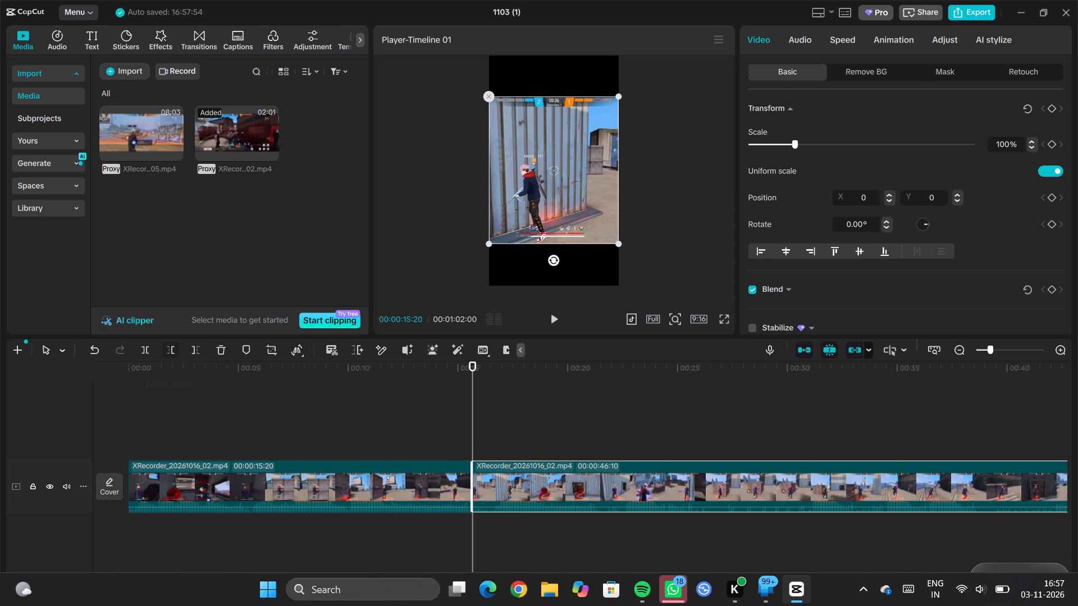
Review the join at 00:00:15:20, play on to the fight by the wooden crate, and split the clip at 00:00:26:08.
{"action": "left_click_drag", "start_coordinate": [475, 414], "coordinate": [470, 416]}
{"action": "left_click", "coordinate": [467, 411]}
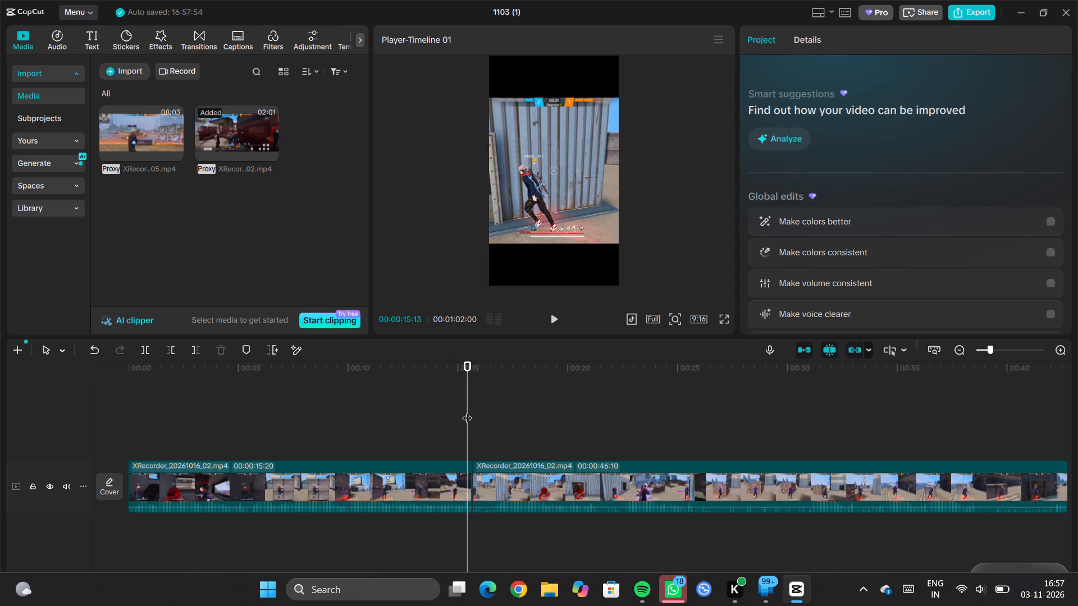
{"action": "triple_click", "coordinate": [467, 407]}
{"action": "left_click_drag", "start_coordinate": [465, 407], "coordinate": [471, 408]}
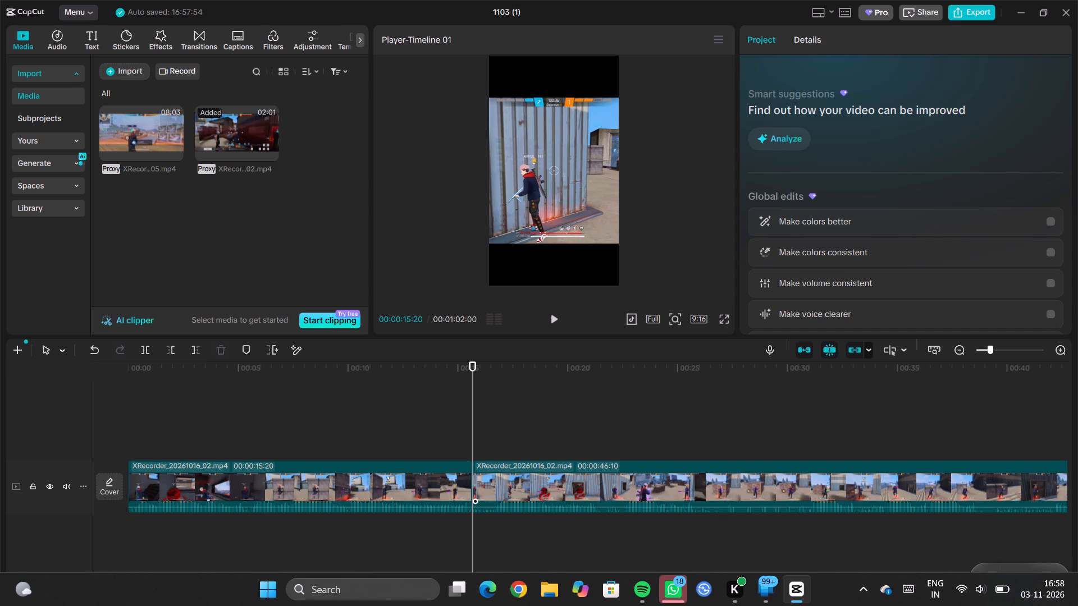
{"action": "left_click", "coordinate": [439, 414]}
{"action": "key", "text": "space"}
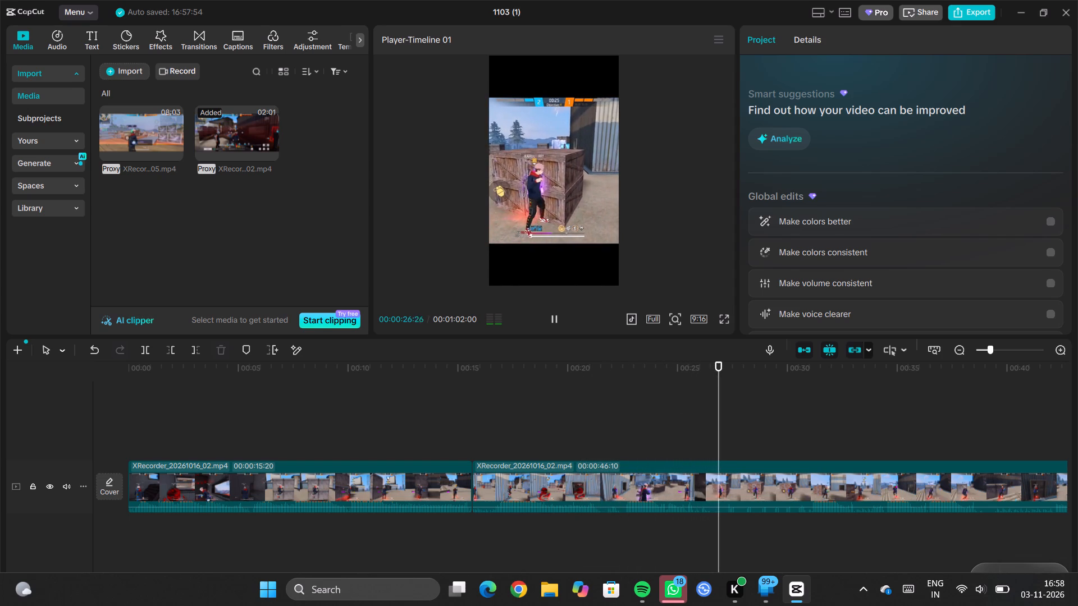
{"action": "left_click_drag", "start_coordinate": [716, 389], "coordinate": [707, 400]}
{"action": "left_click_drag", "start_coordinate": [750, 392], "coordinate": [705, 411]}
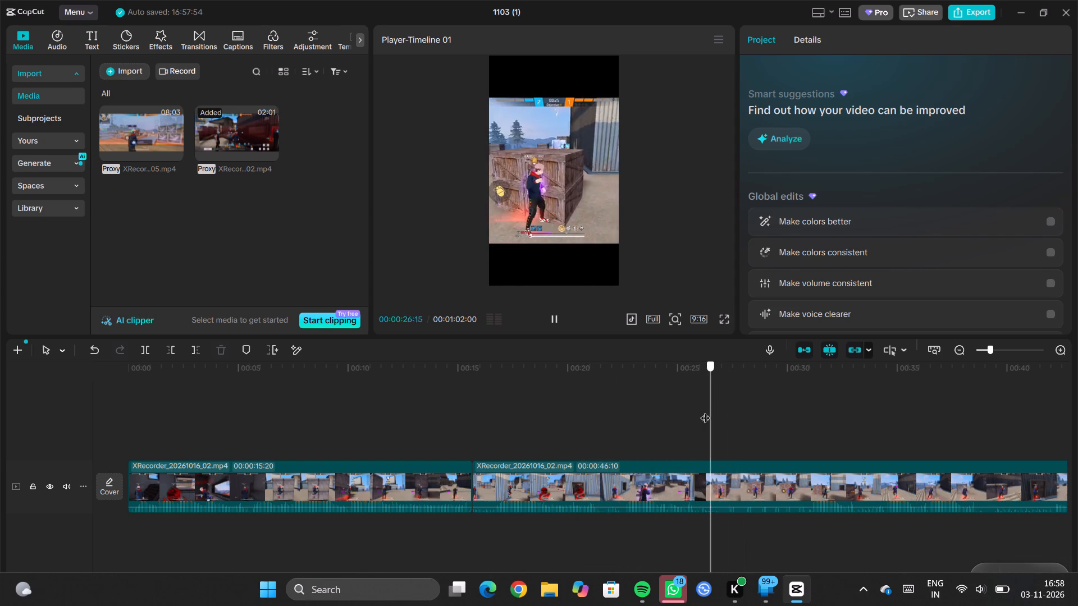
{"action": "left_click_drag", "start_coordinate": [705, 411], "coordinate": [705, 413]}
{"action": "left_click", "coordinate": [705, 413]}
{"action": "left_click", "coordinate": [644, 488]}
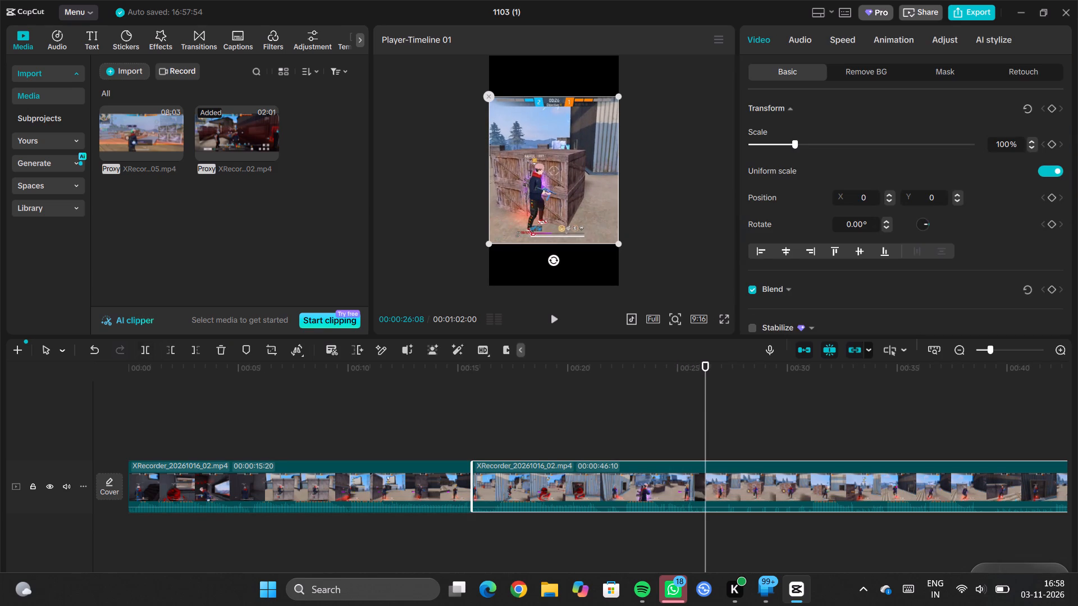
{"action": "left_click", "coordinate": [139, 352]}
Scan the idle stretch beside the wooden crate and split the last clip again at 00:00:27:09.
{"action": "left_click_drag", "start_coordinate": [704, 389], "coordinate": [725, 395]}
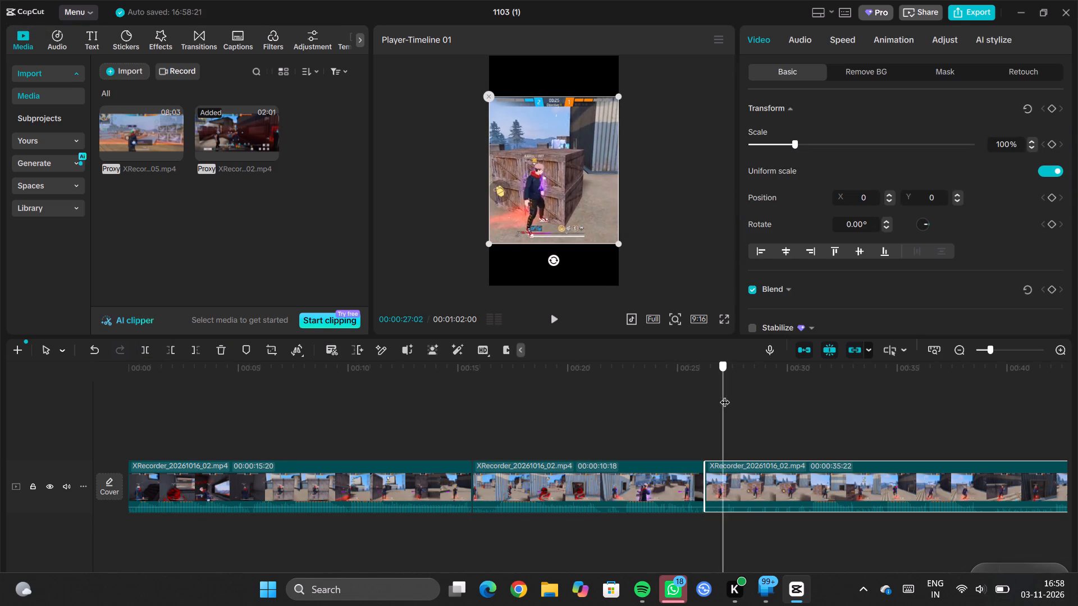
{"action": "left_click_drag", "start_coordinate": [725, 395], "coordinate": [805, 407]}
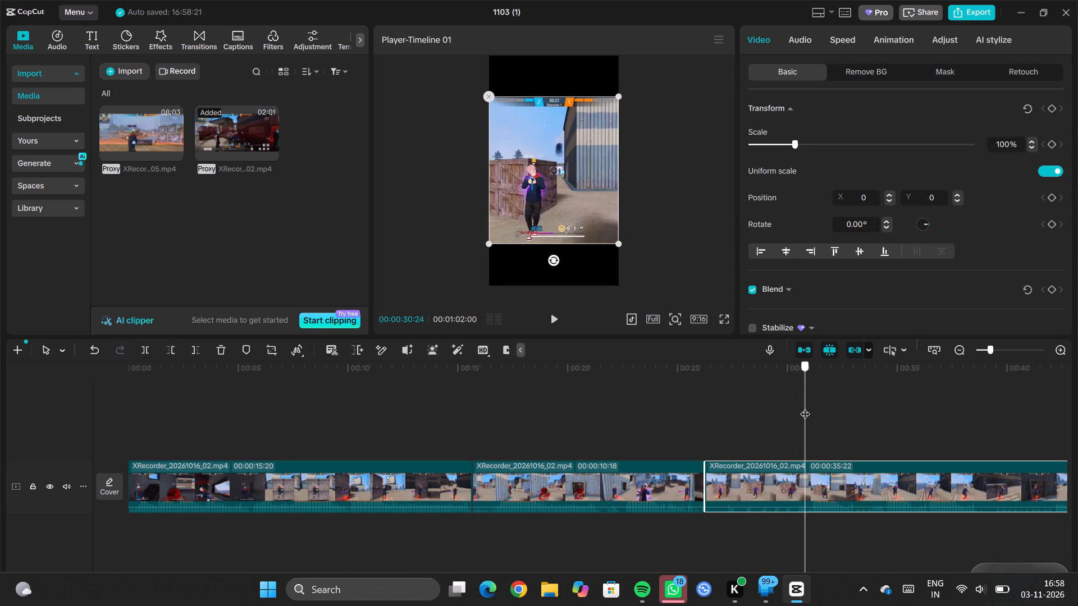
{"action": "left_click_drag", "start_coordinate": [805, 407], "coordinate": [783, 414]}
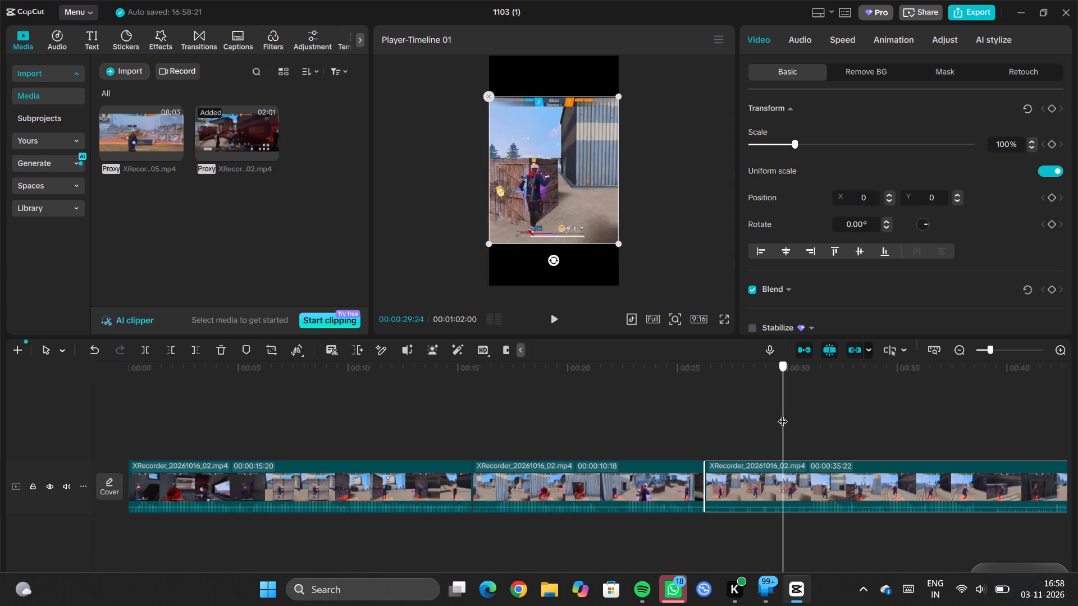
{"action": "left_click_drag", "start_coordinate": [783, 414], "coordinate": [800, 410]}
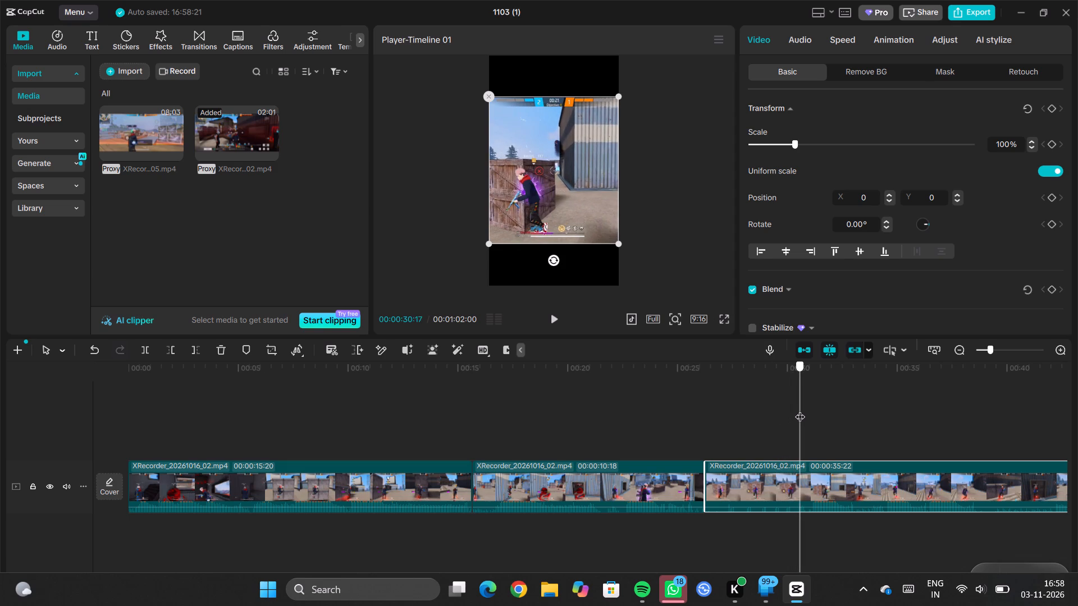
{"action": "left_click_drag", "start_coordinate": [800, 410], "coordinate": [794, 412]}
{"action": "left_click", "coordinate": [794, 412]}
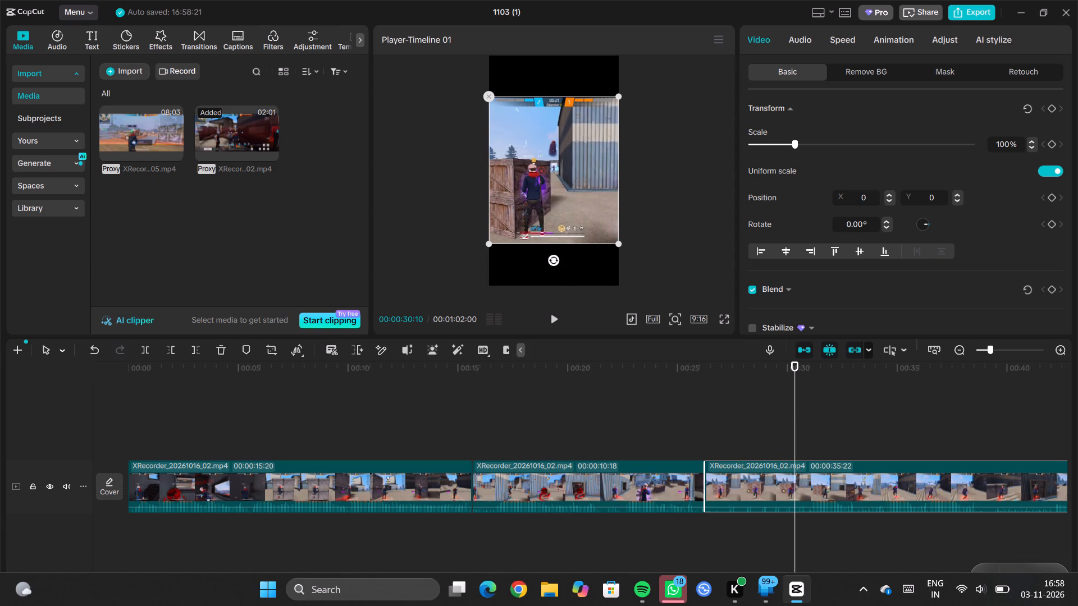
{"action": "left_click", "coordinate": [758, 482]}
{"action": "left_click_drag", "start_coordinate": [795, 410], "coordinate": [763, 428]}
{"action": "left_click_drag", "start_coordinate": [761, 429], "coordinate": [756, 431]}
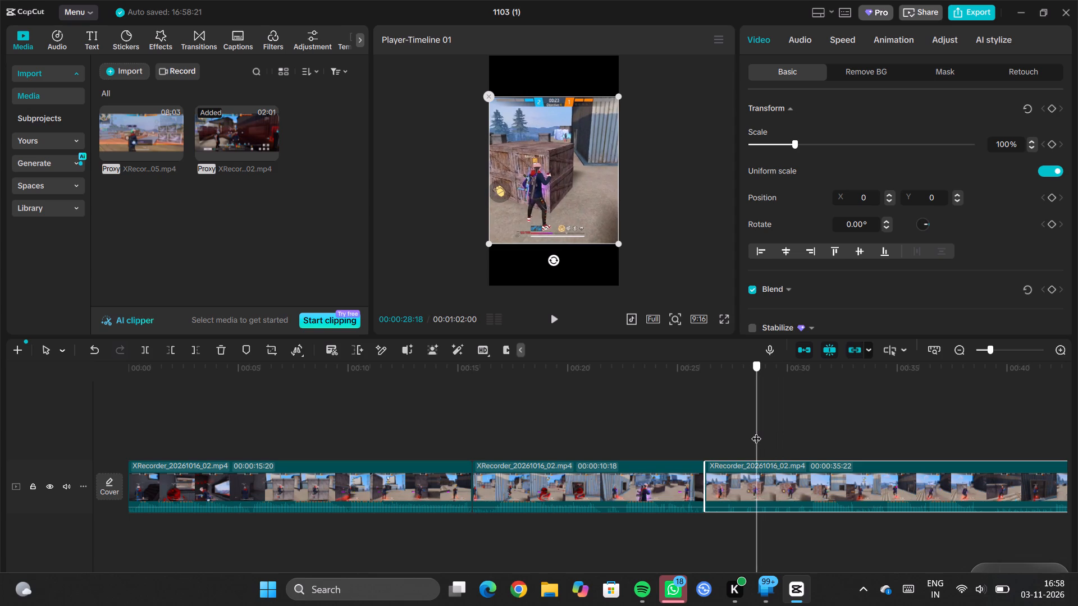
{"action": "left_click_drag", "start_coordinate": [756, 431], "coordinate": [784, 425]}
{"action": "left_click_drag", "start_coordinate": [783, 425], "coordinate": [716, 448]}
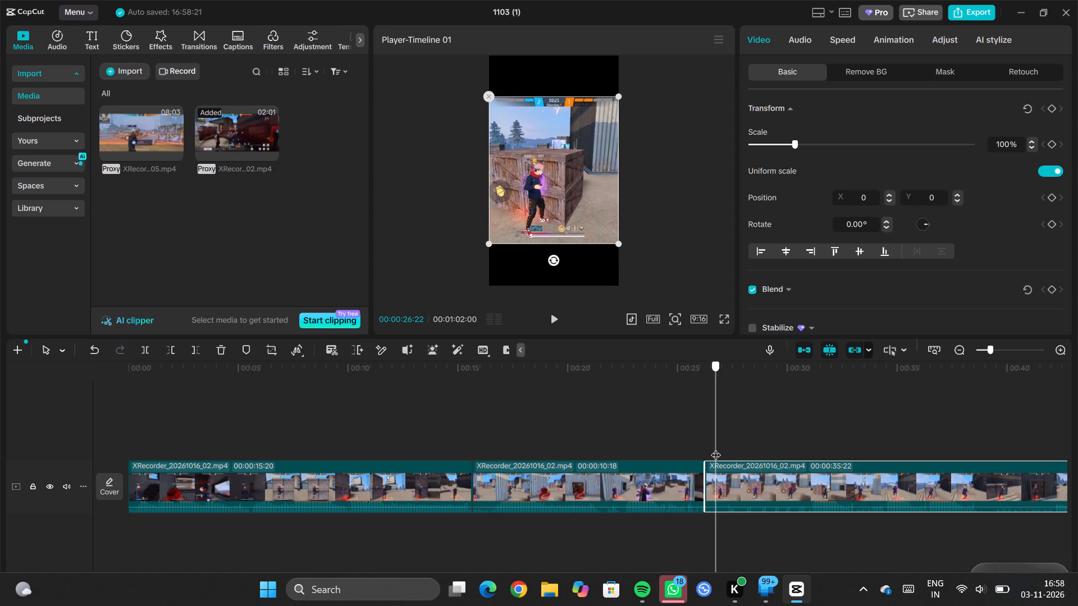
{"action": "left_click_drag", "start_coordinate": [716, 448], "coordinate": [725, 446]}
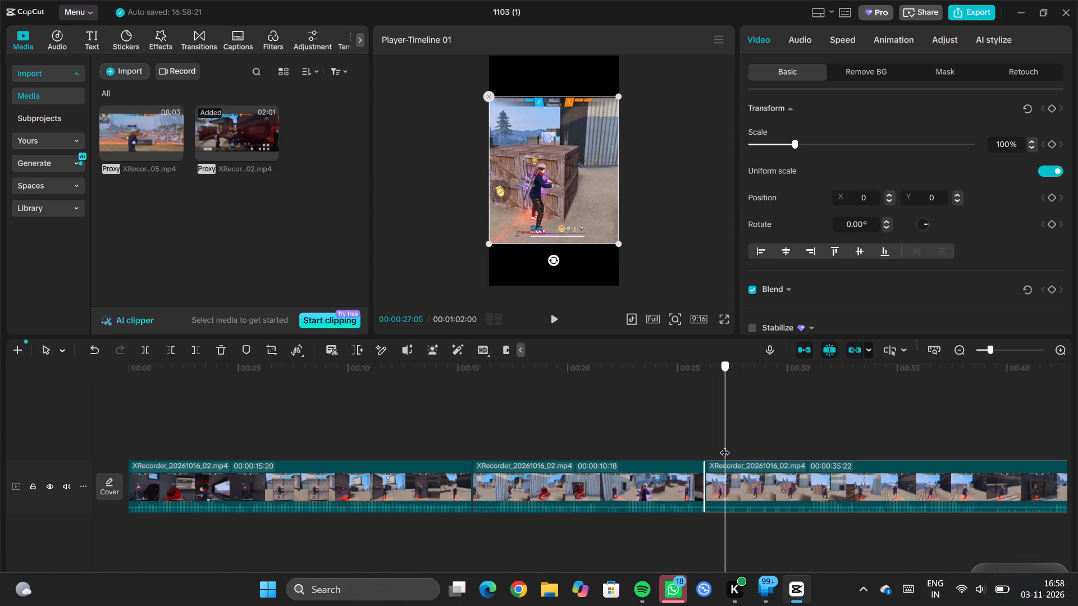
{"action": "left_click_drag", "start_coordinate": [725, 446], "coordinate": [718, 450]}
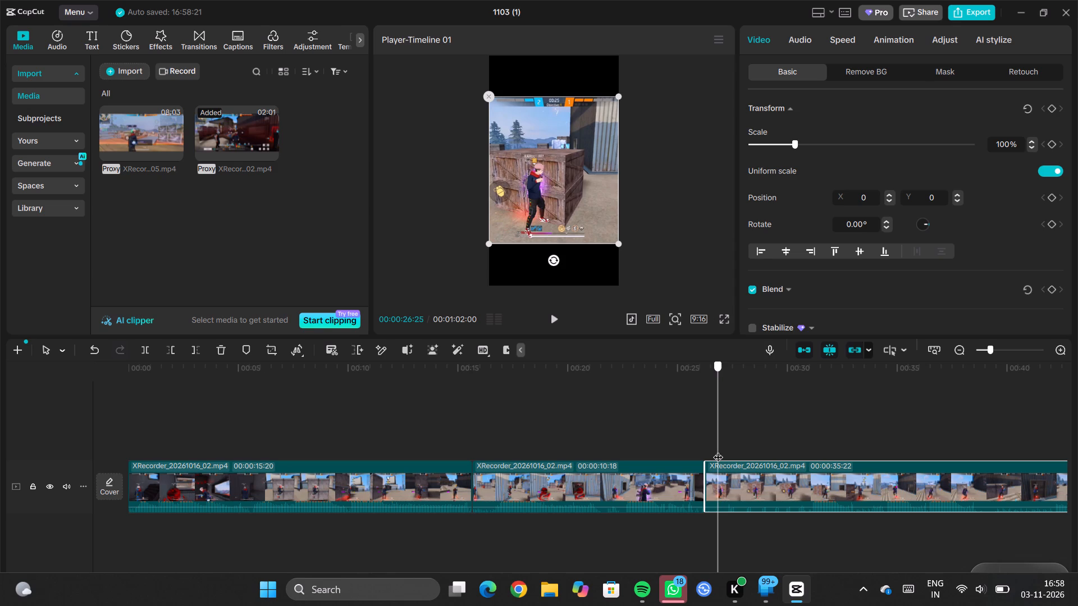
{"action": "left_click_drag", "start_coordinate": [718, 450], "coordinate": [728, 449]}
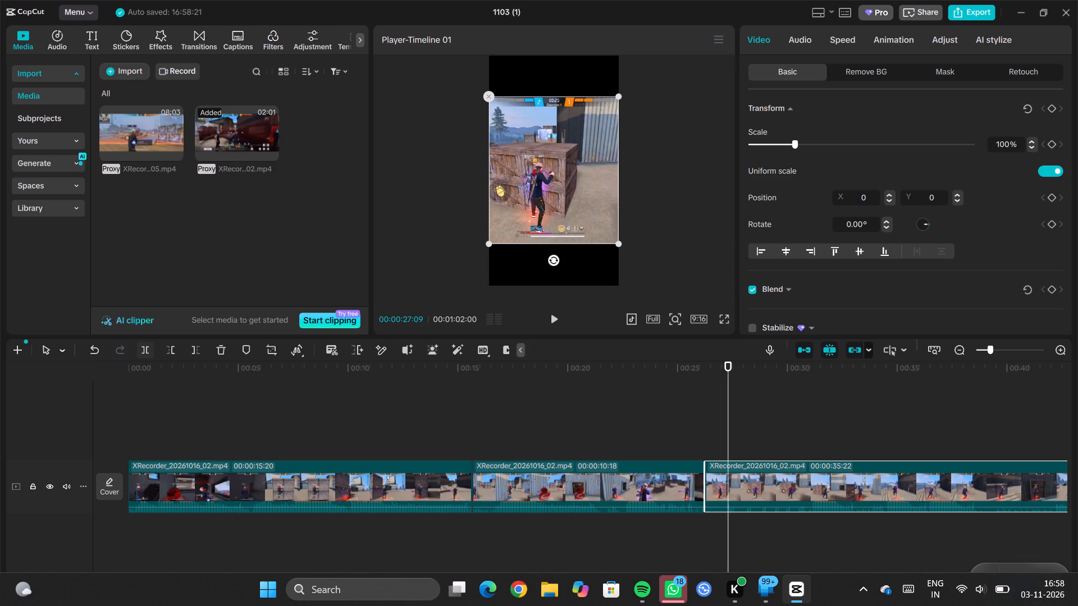
{"action": "left_click", "coordinate": [145, 351]}
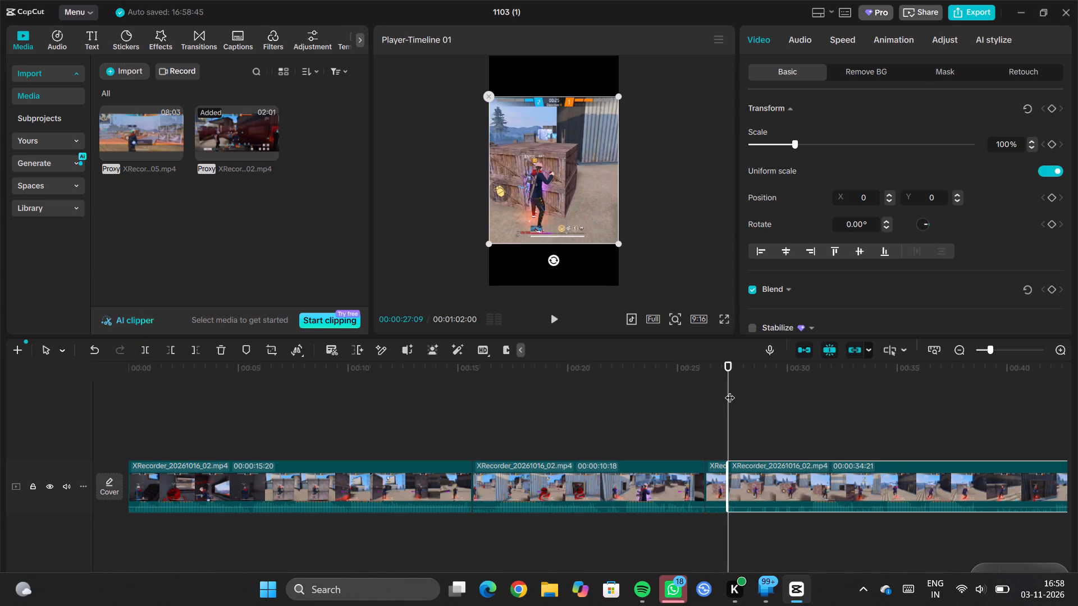
Trim off the last clip's beginning up to 00:00:29:17 to remove the idle stretch by the crate.
{"action": "left_click_drag", "start_coordinate": [730, 391], "coordinate": [775, 410]}
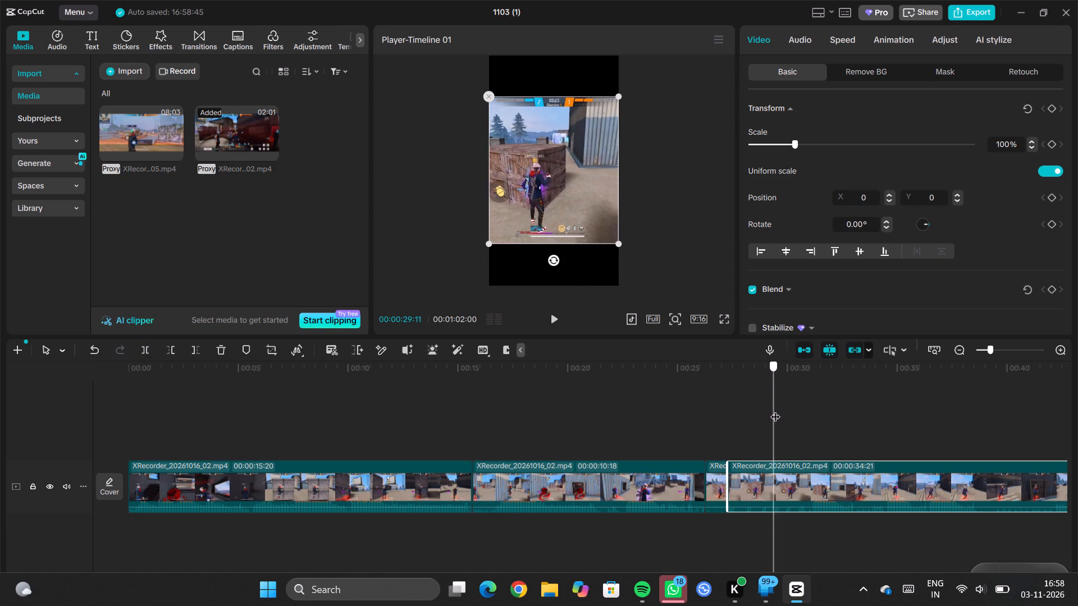
{"action": "left_click_drag", "start_coordinate": [775, 410], "coordinate": [778, 419]}
{"action": "left_click", "coordinate": [751, 482]}
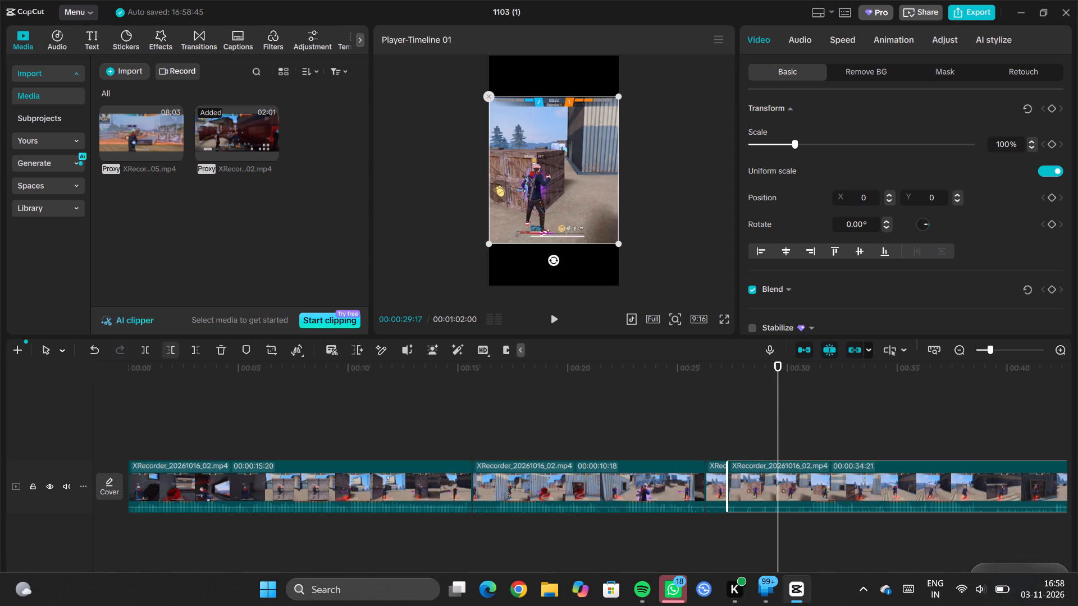
{"action": "left_click", "coordinate": [170, 348]}
Play and scan the last clip past the wooden crate, and split it at 00:00:36:17 beside the low wall.
{"action": "left_click", "coordinate": [662, 408]}
{"action": "key", "text": "space"}
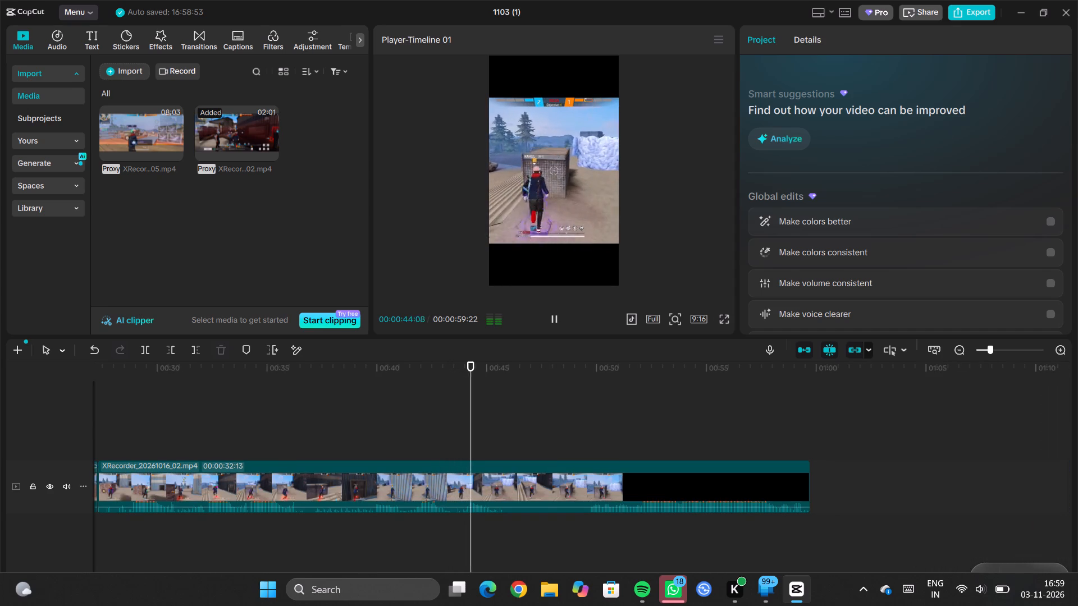
{"action": "left_click_drag", "start_coordinate": [496, 387], "coordinate": [246, 456]}
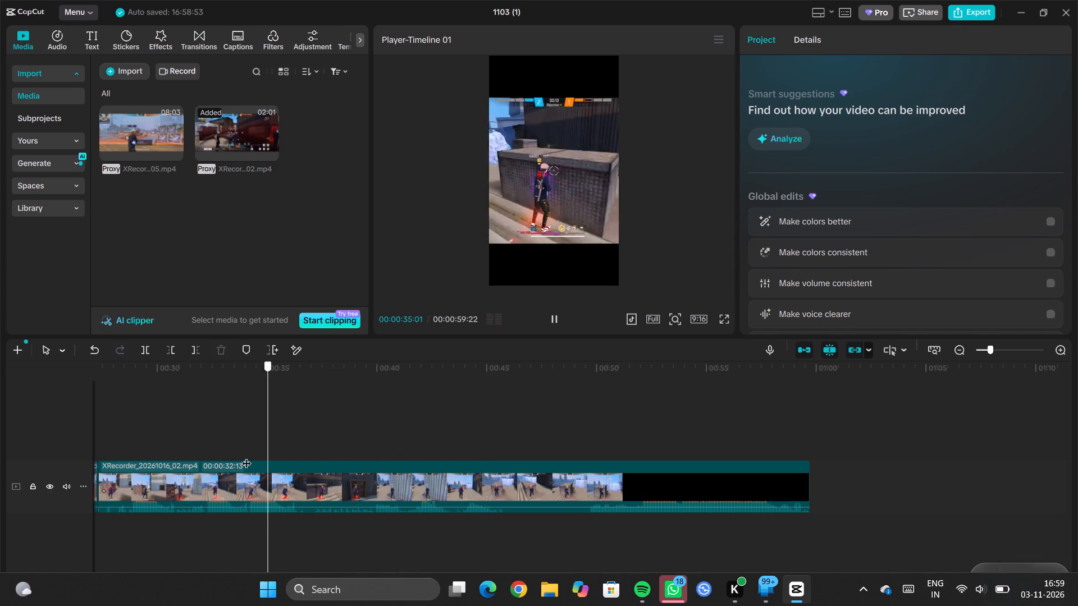
{"action": "left_click_drag", "start_coordinate": [246, 456], "coordinate": [911, 478]}
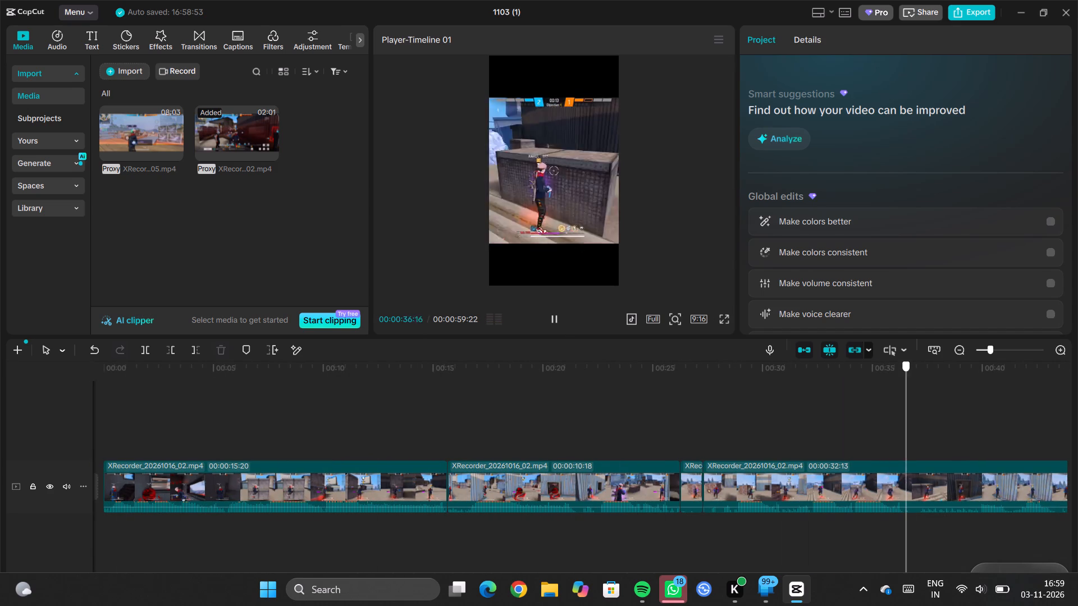
{"action": "left_click_drag", "start_coordinate": [911, 478], "coordinate": [448, 499]}
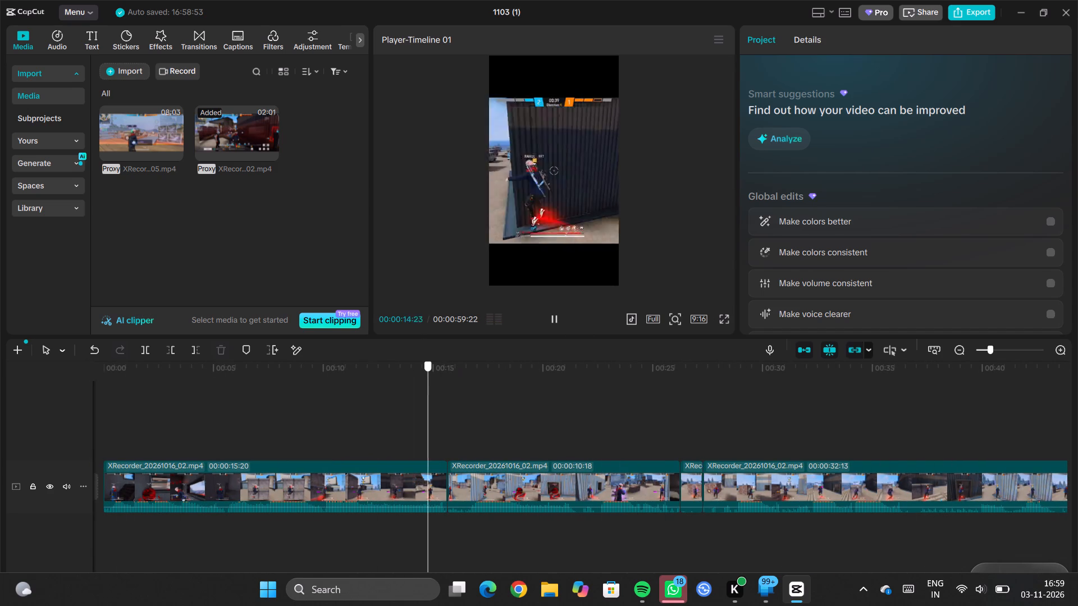
{"action": "left_click_drag", "start_coordinate": [448, 499], "coordinate": [1036, 438]}
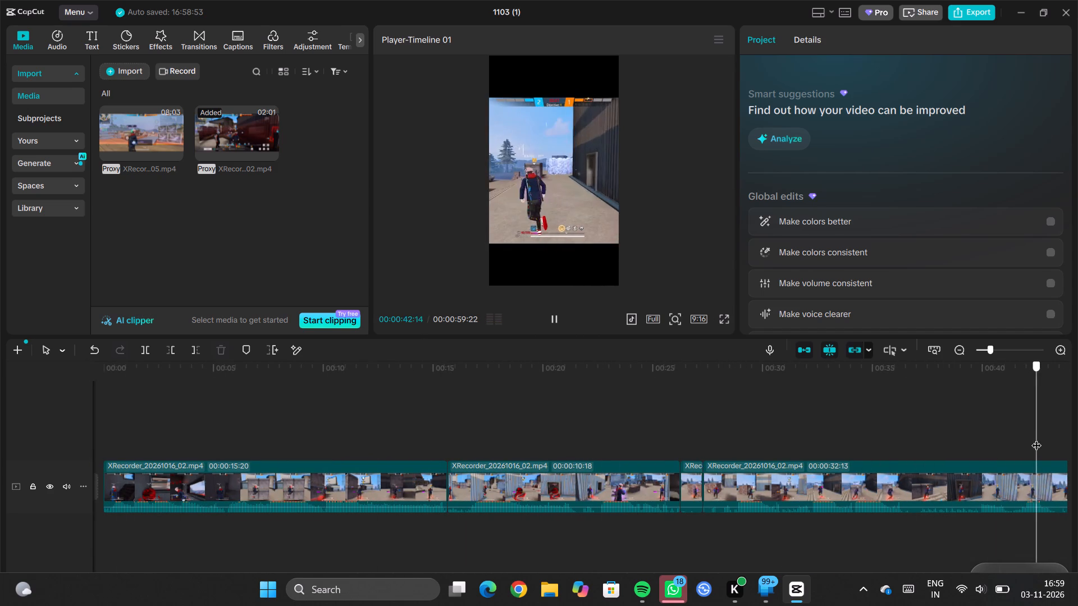
{"action": "left_click_drag", "start_coordinate": [1036, 438], "coordinate": [1011, 444]}
{"action": "left_click_drag", "start_coordinate": [1003, 447], "coordinate": [721, 470]}
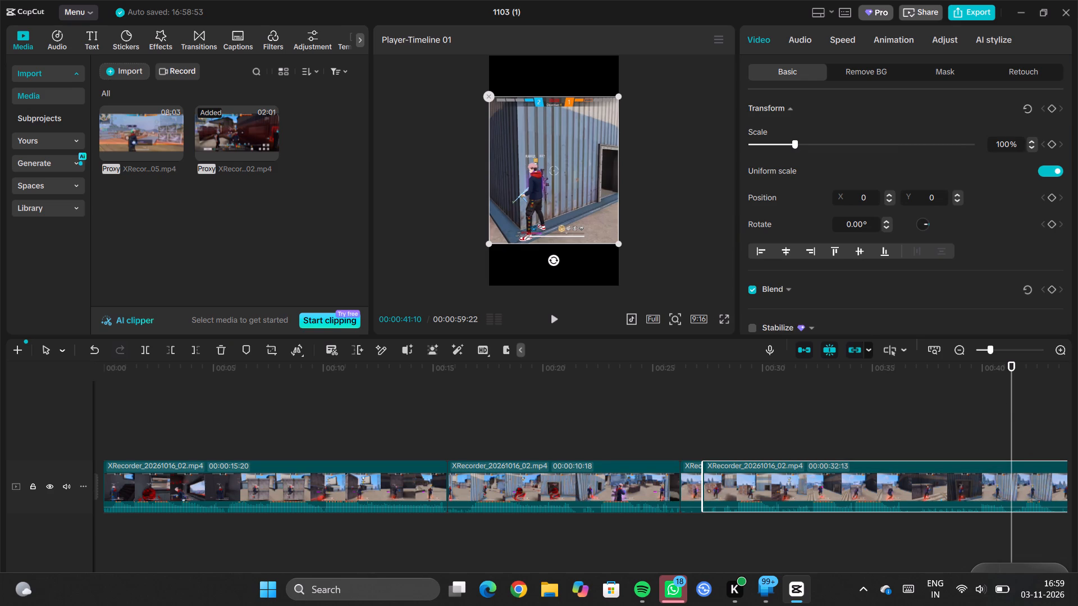
{"action": "left_click_drag", "start_coordinate": [1010, 400], "coordinate": [808, 436]}
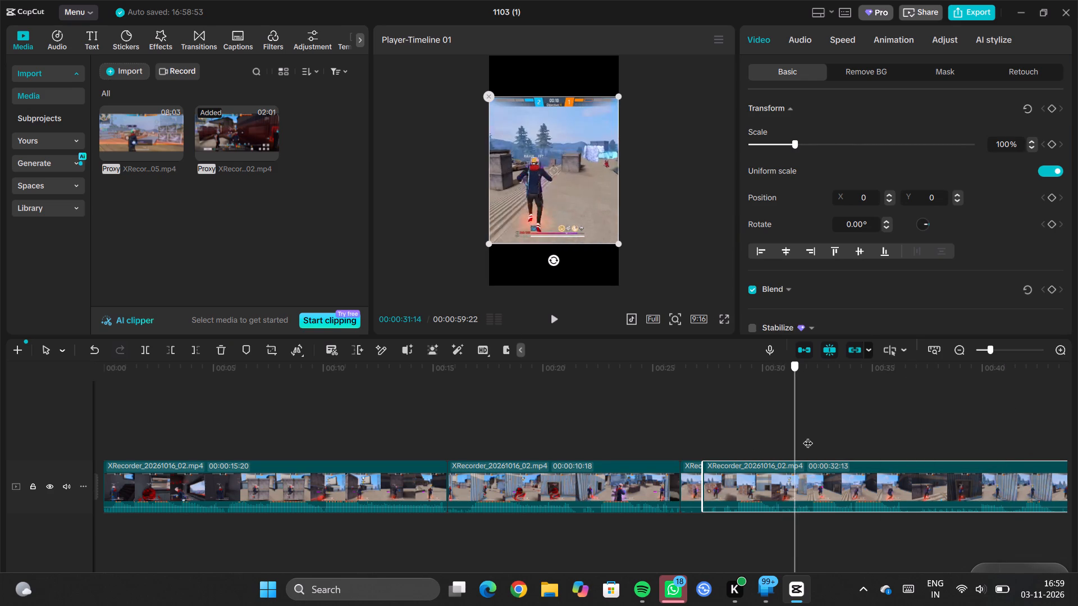
{"action": "left_click_drag", "start_coordinate": [808, 436], "coordinate": [852, 425]}
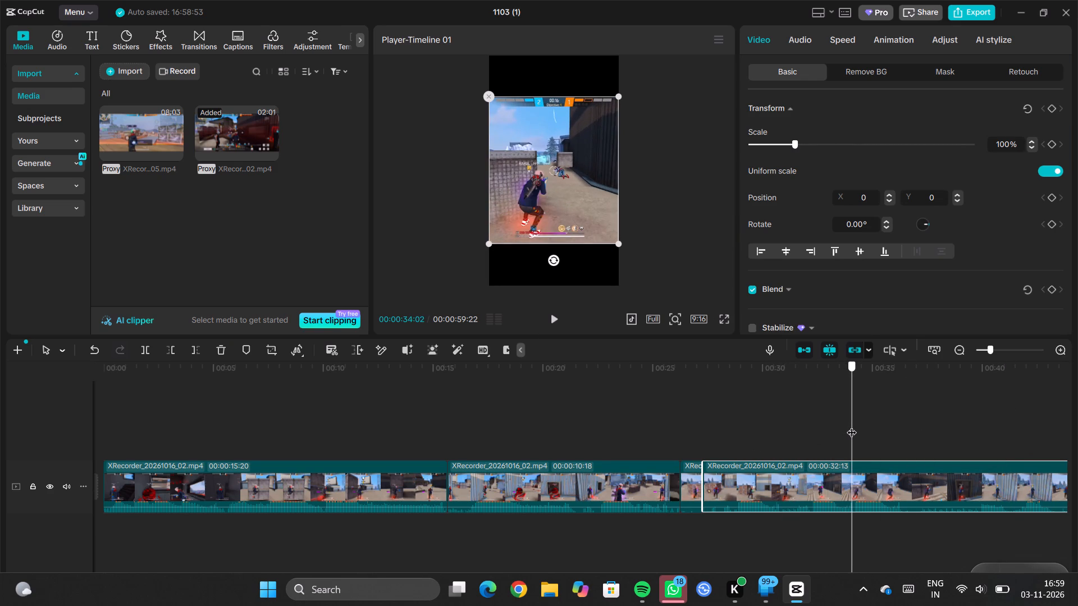
{"action": "left_click_drag", "start_coordinate": [852, 425], "coordinate": [907, 414]}
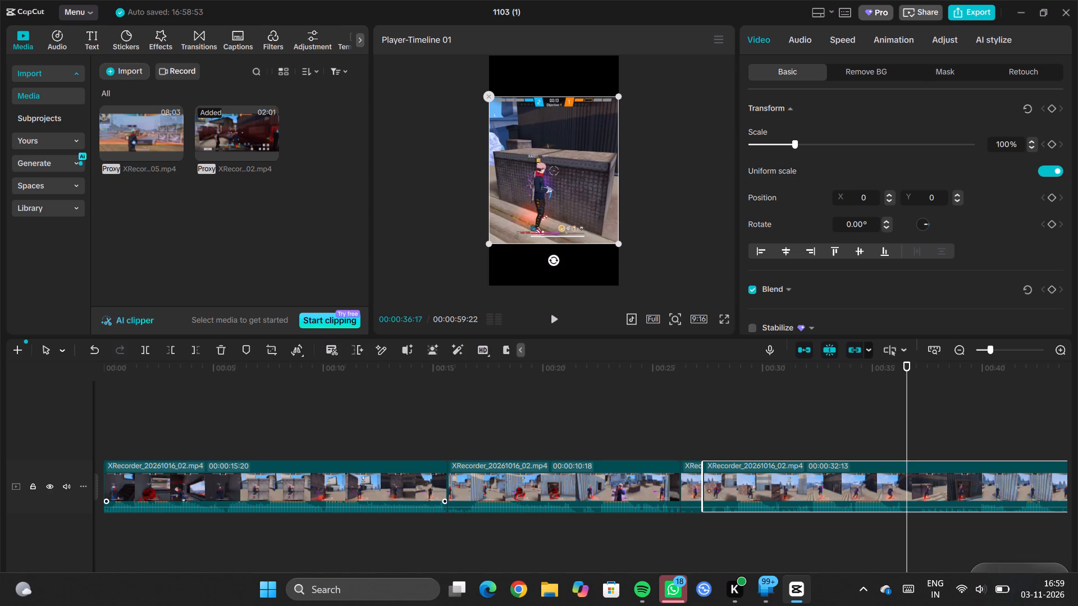
{"action": "left_click", "coordinate": [143, 347]}
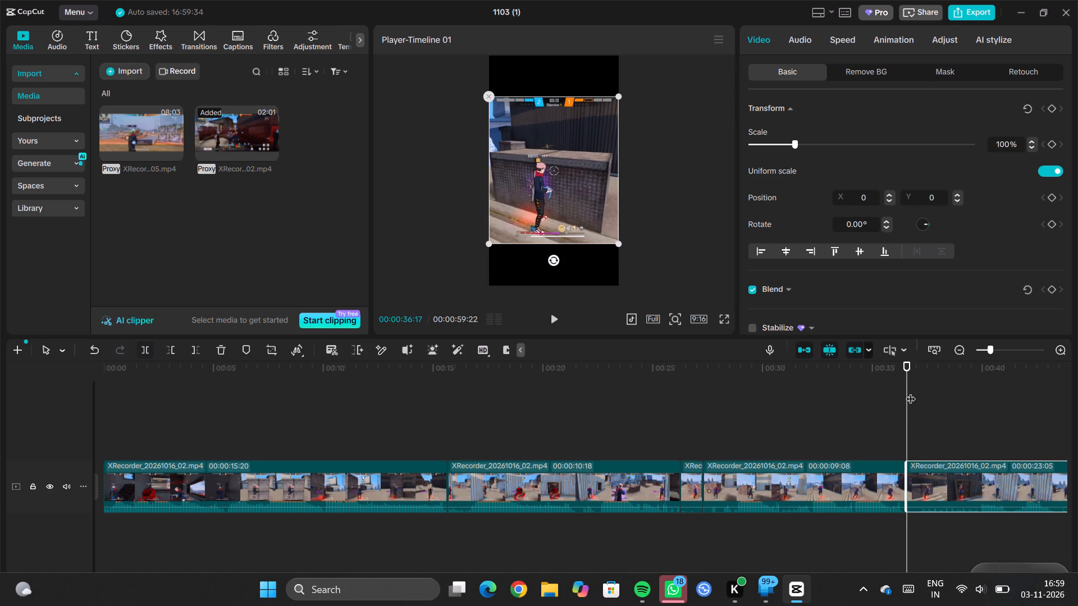
Find where the idle stretch ends by the container wall and split the last clip at 00:00:41:10.
{"action": "left_click_drag", "start_coordinate": [906, 395], "coordinate": [1077, 409]}
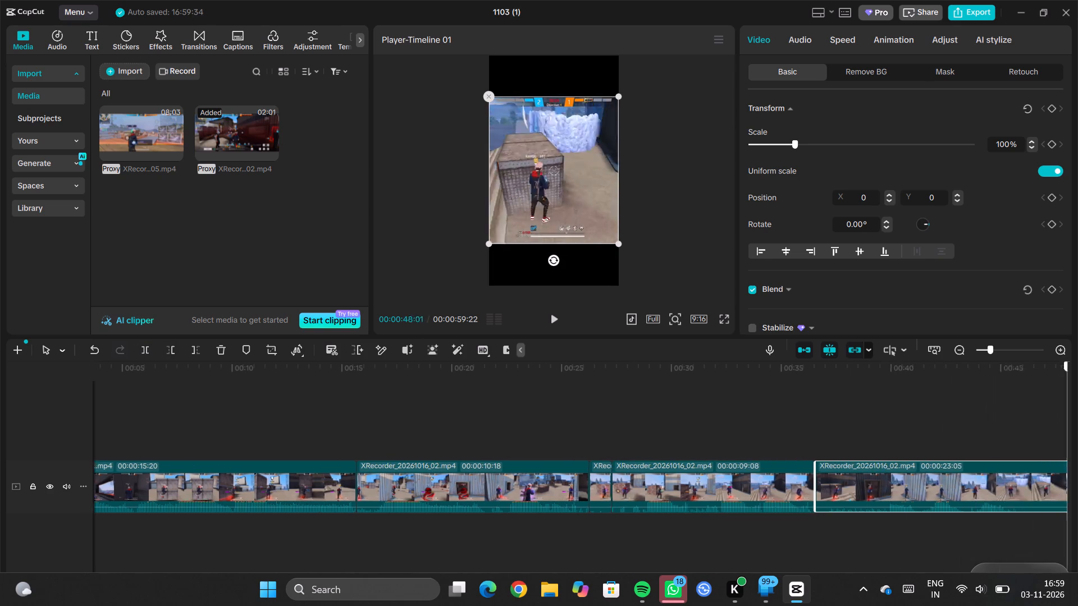
{"action": "left_click_drag", "start_coordinate": [1077, 409], "coordinate": [815, 417]}
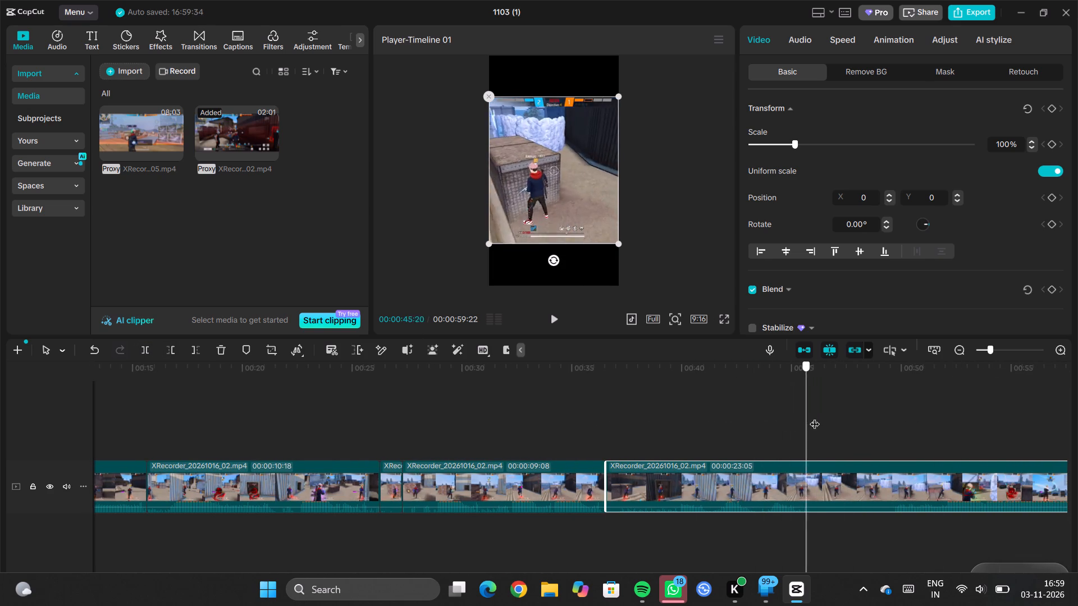
{"action": "left_click_drag", "start_coordinate": [815, 417], "coordinate": [957, 410]}
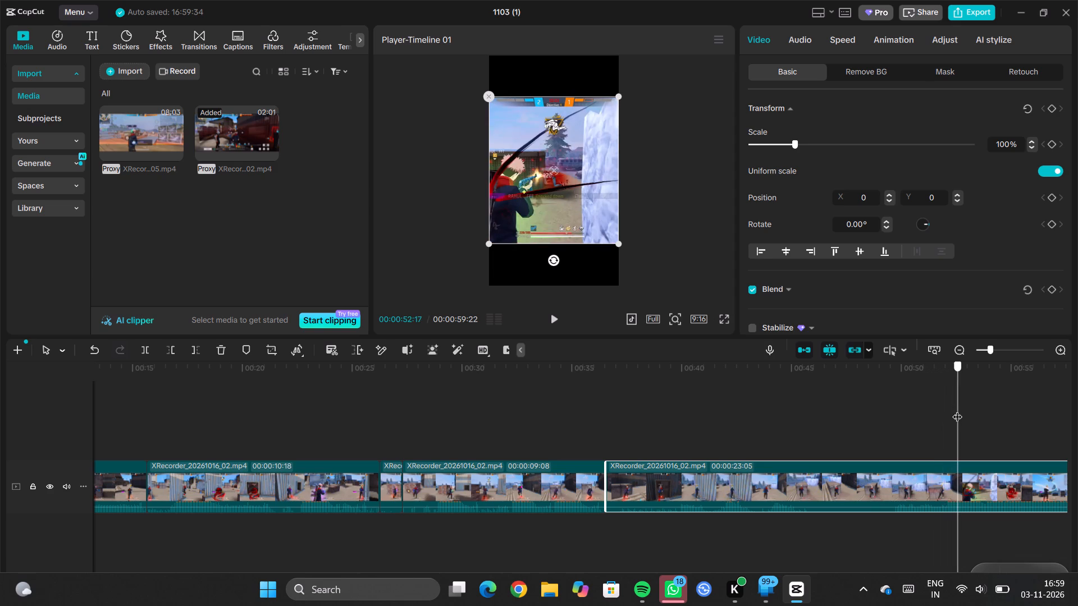
{"action": "left_click_drag", "start_coordinate": [957, 410], "coordinate": [604, 428]}
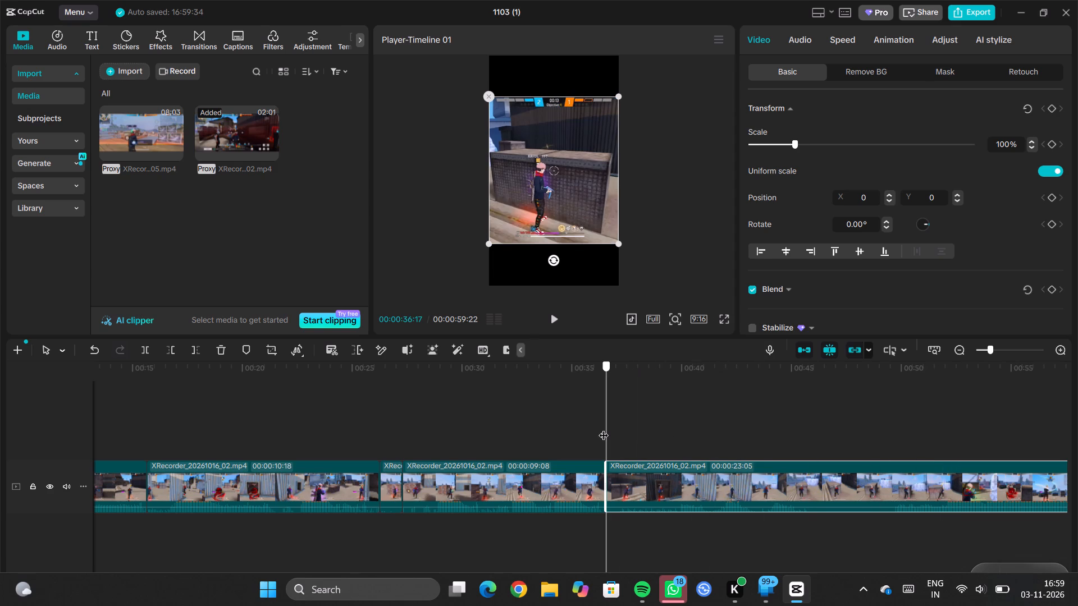
{"action": "left_click_drag", "start_coordinate": [604, 428], "coordinate": [715, 425]}
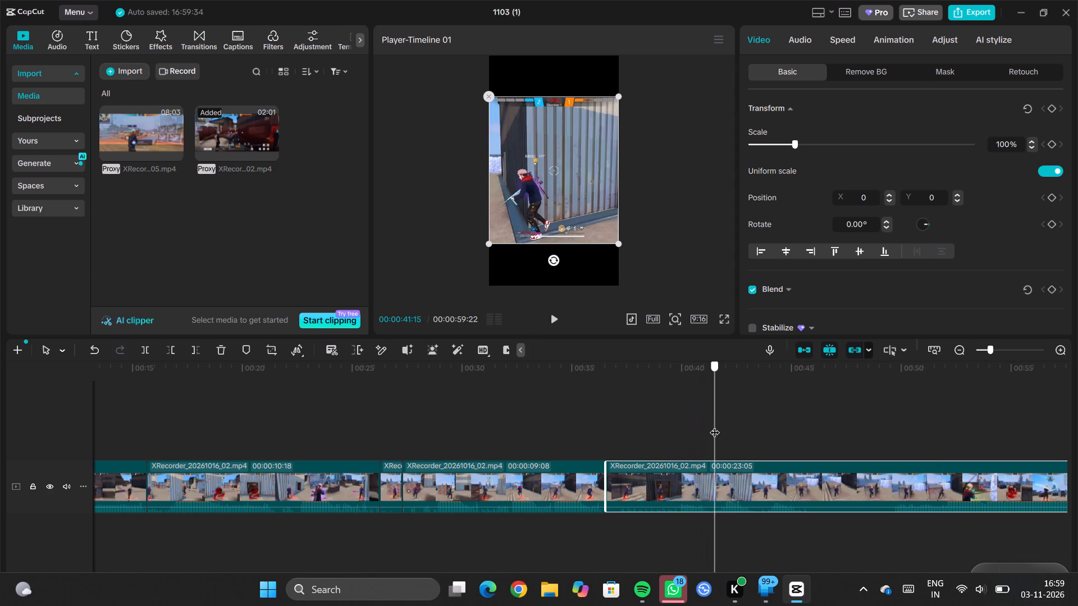
{"action": "left_click_drag", "start_coordinate": [715, 425], "coordinate": [753, 416]}
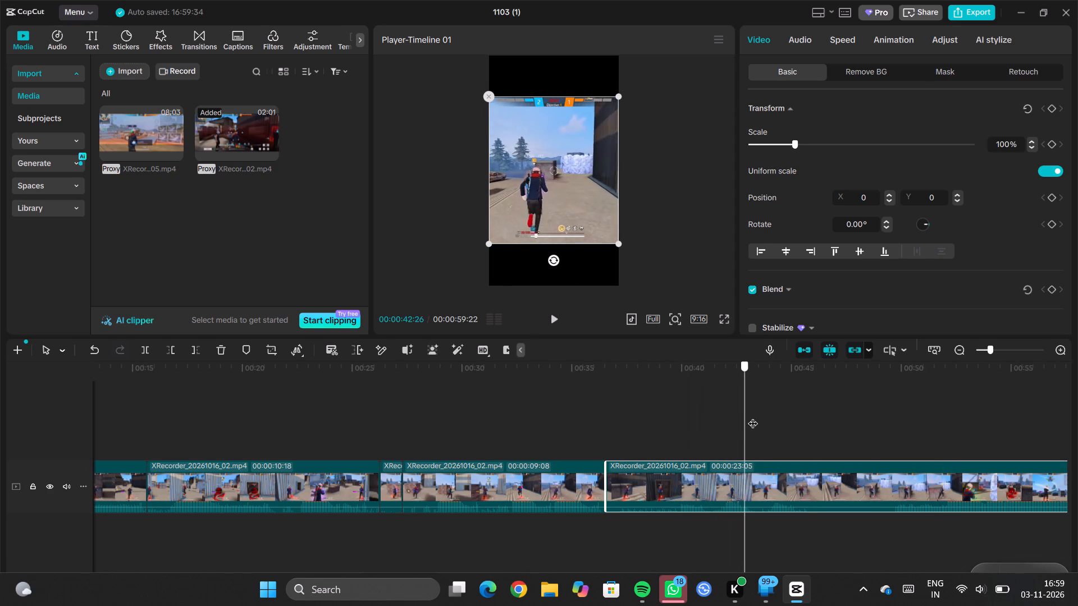
{"action": "left_click_drag", "start_coordinate": [753, 416], "coordinate": [712, 427]}
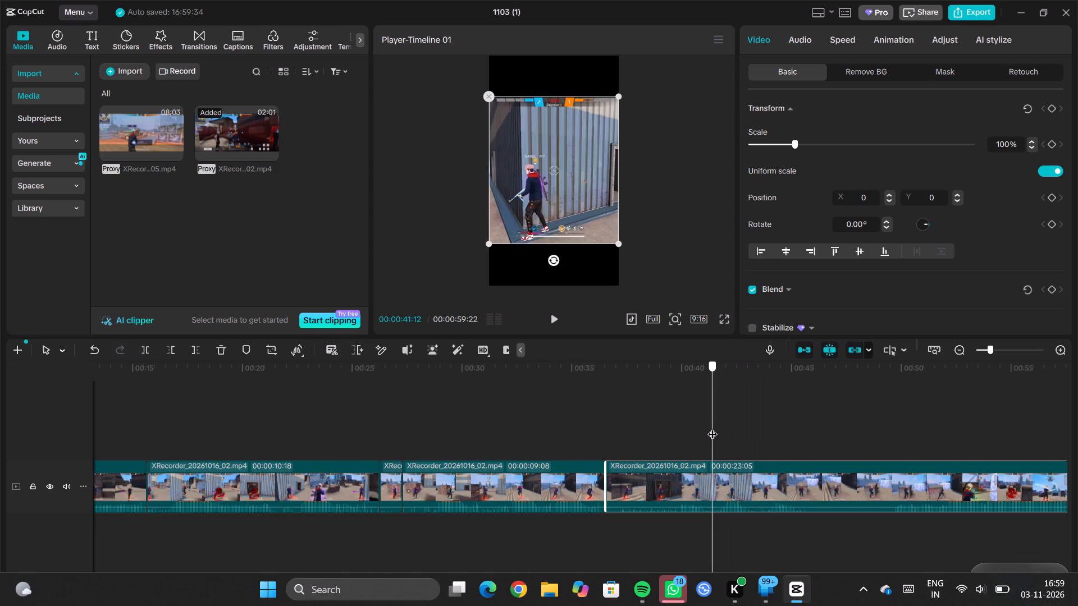
{"action": "left_click_drag", "start_coordinate": [712, 427], "coordinate": [763, 425]}
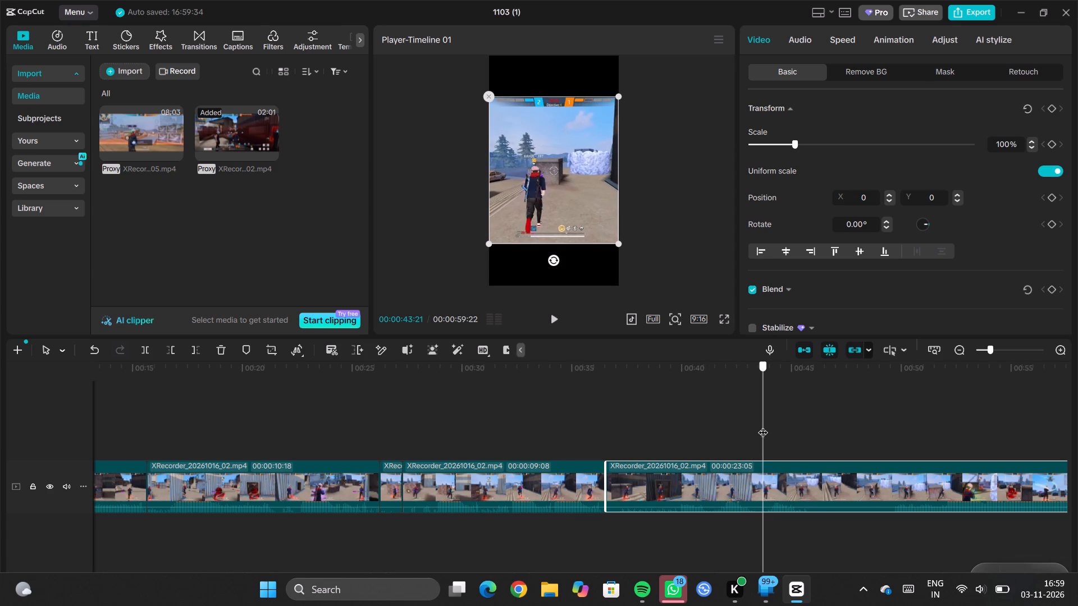
{"action": "left_click_drag", "start_coordinate": [763, 425], "coordinate": [725, 431]}
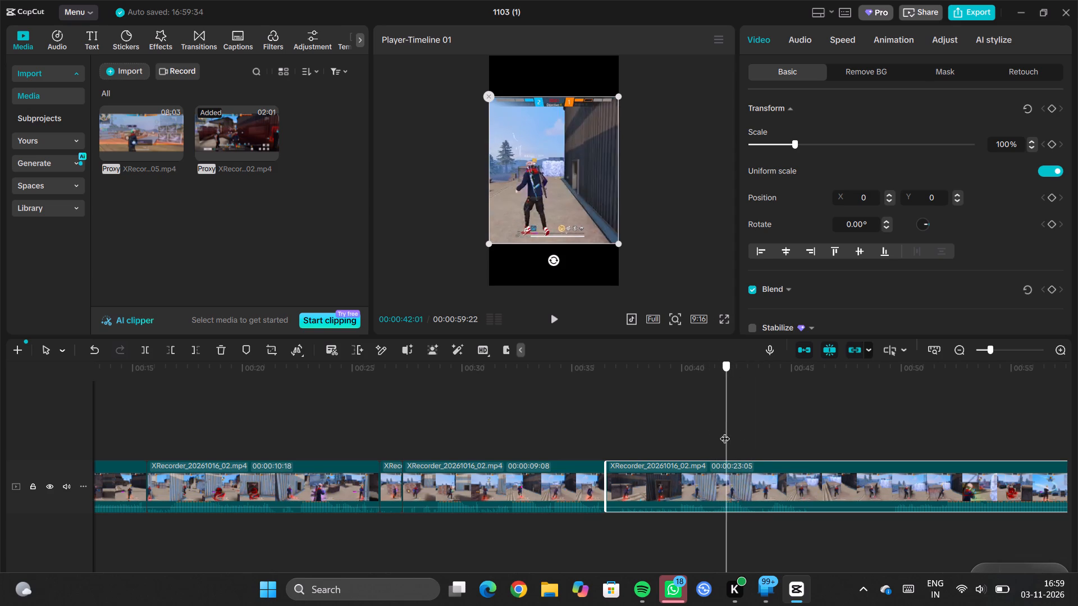
{"action": "left_click_drag", "start_coordinate": [725, 431], "coordinate": [711, 437]}
{"action": "left_click", "coordinate": [711, 437]}
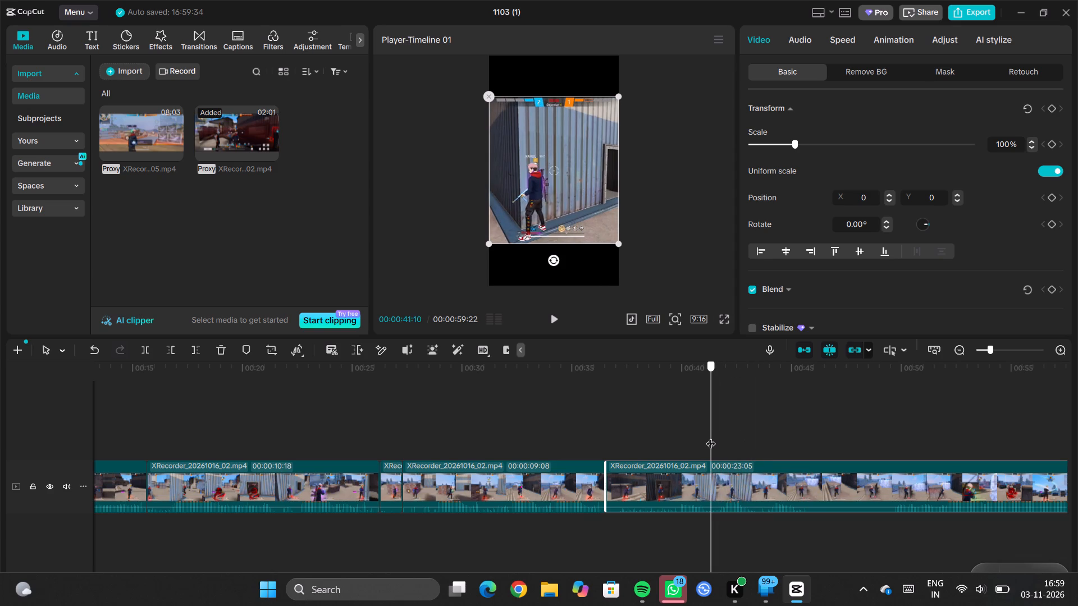
{"action": "left_click", "coordinate": [148, 345]}
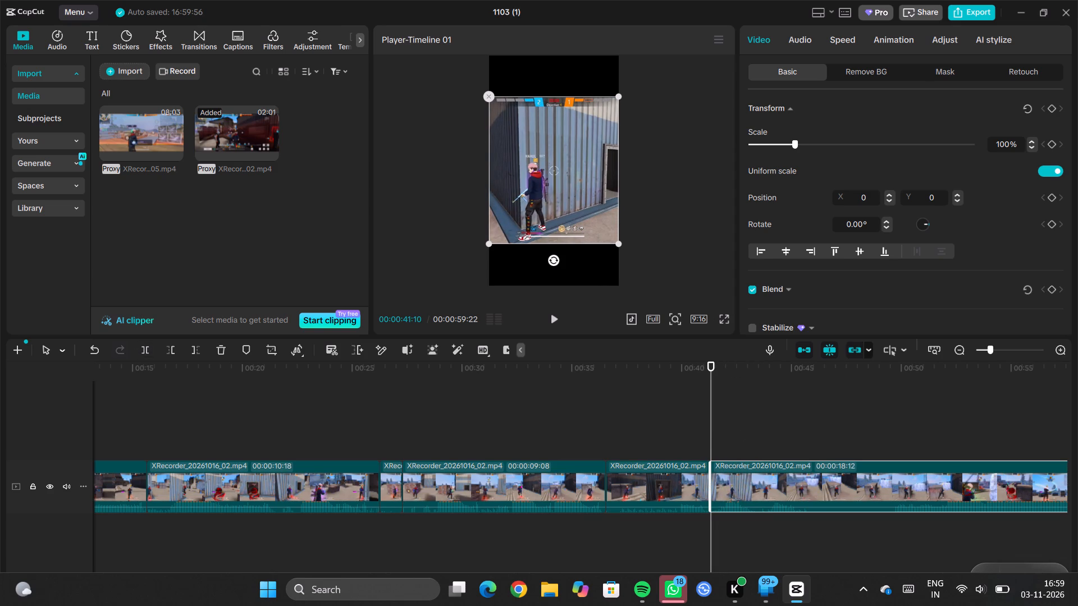
Speed up the short clip between 00:00:36:17 and 00:00:41:10 to 47.67x.
{"action": "left_click", "coordinate": [671, 476]}
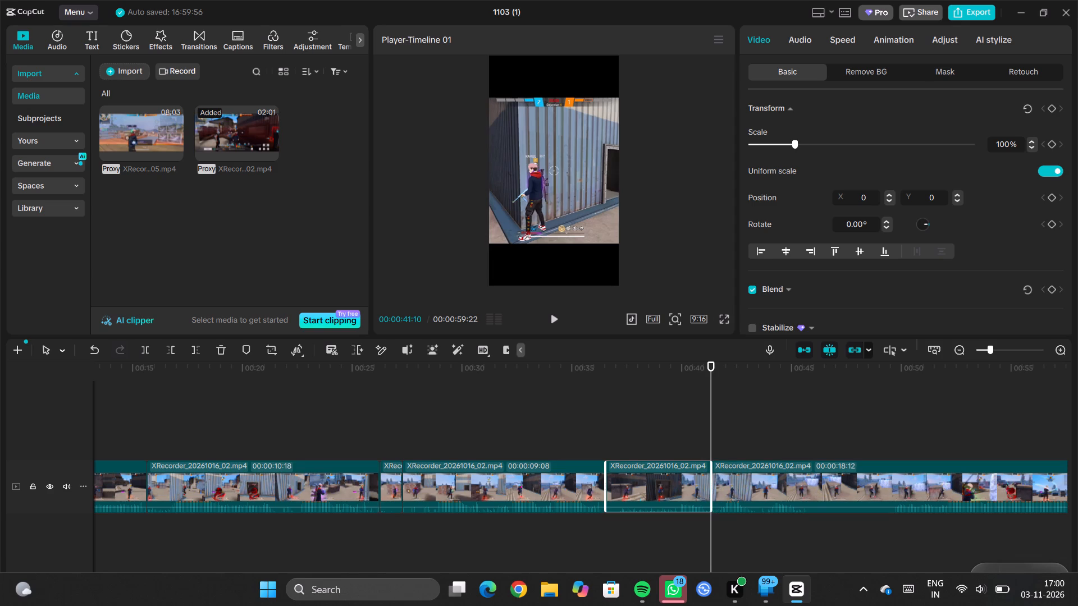
{"action": "left_click", "coordinate": [835, 35]}
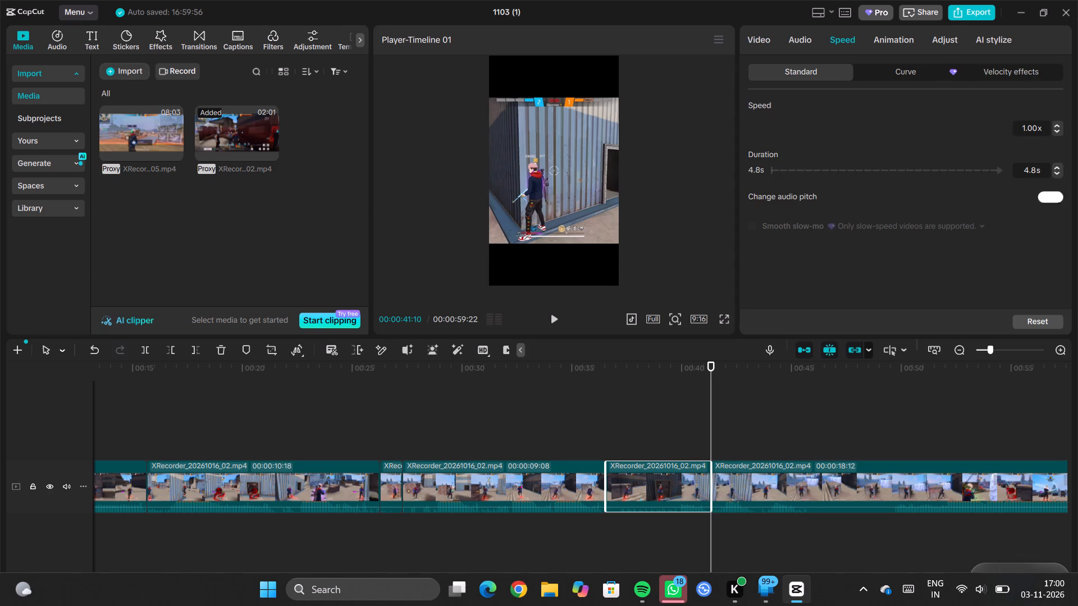
{"action": "left_click_drag", "start_coordinate": [794, 127], "coordinate": [1008, 132]}
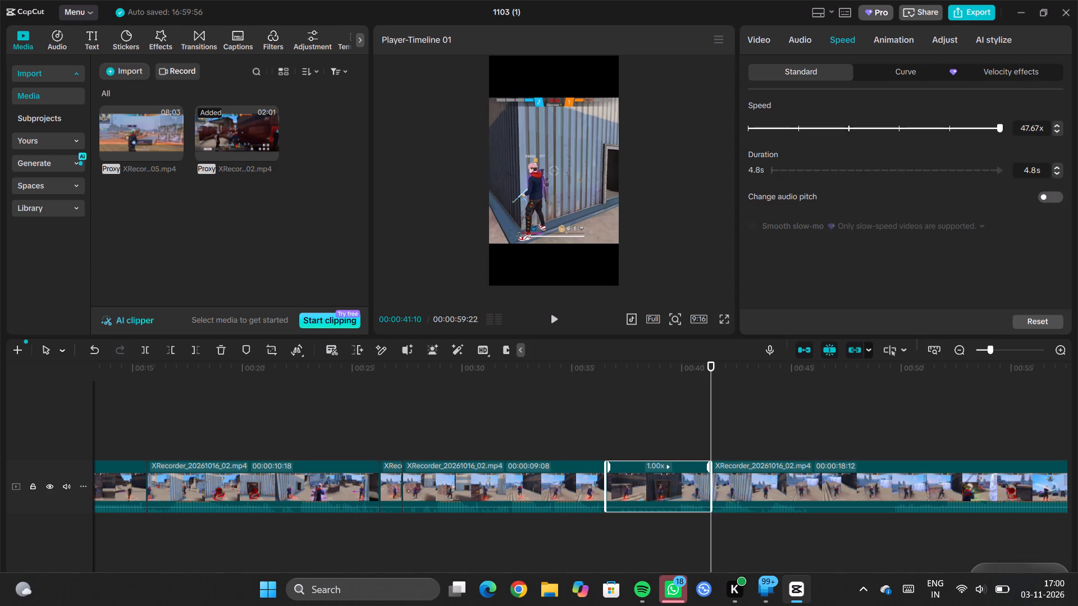
{"action": "left_click_drag", "start_coordinate": [1008, 132], "coordinate": [1049, 133]}
{"action": "left_click", "coordinate": [560, 427]}
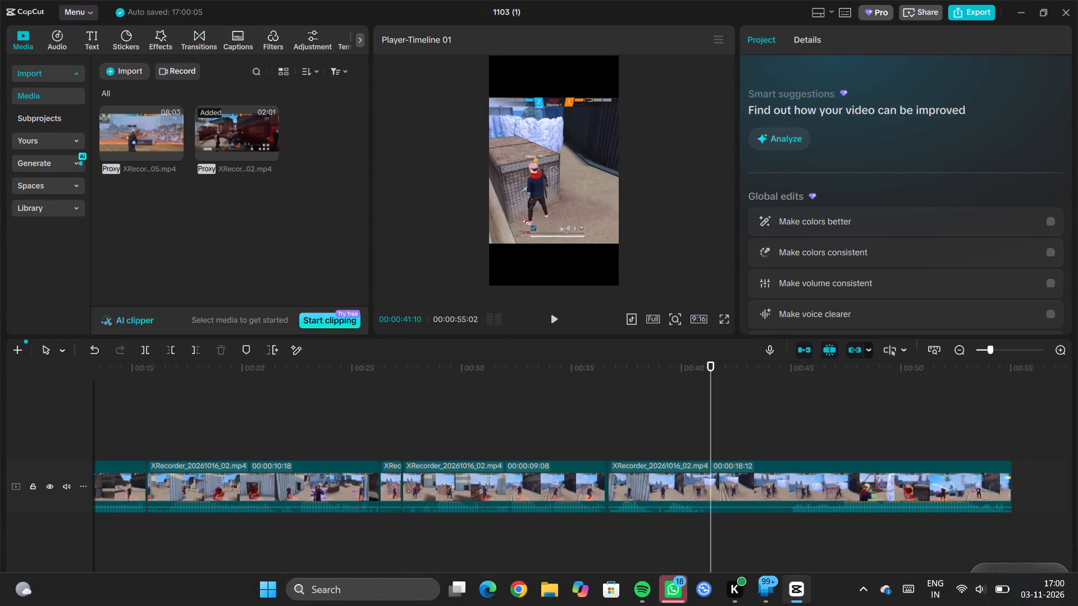
Scan the footage between 00:00:31:15 and 00:00:33:06 to review the action beside the low wall.
{"action": "left_click", "coordinate": [527, 426]}
{"action": "left_click", "coordinate": [506, 433]}
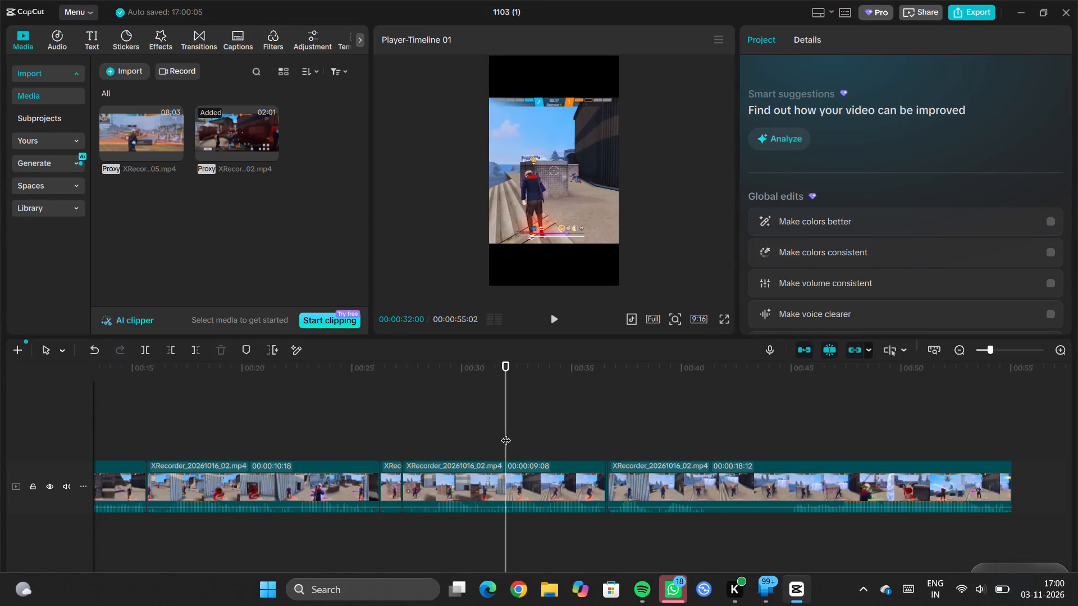
{"action": "left_click", "coordinate": [501, 432]}
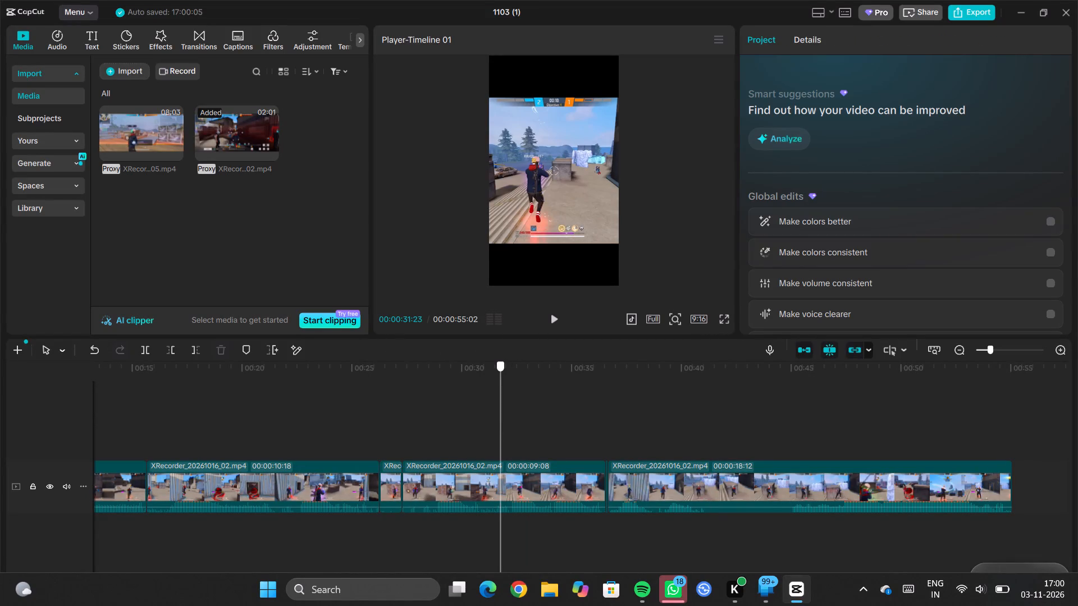
{"action": "left_click", "coordinate": [495, 427]}
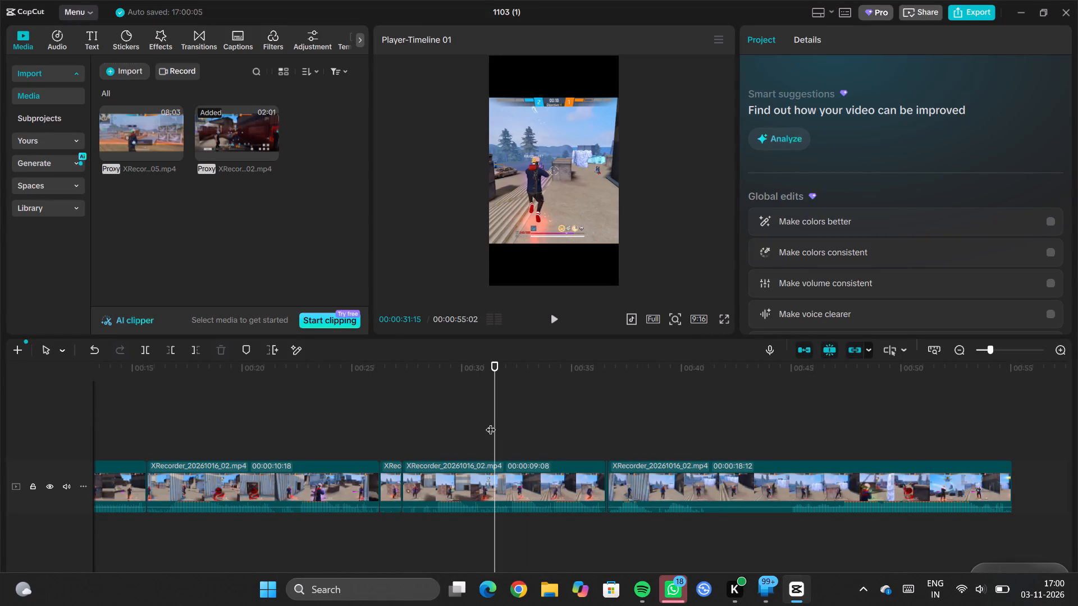
{"action": "left_click", "coordinate": [500, 425]}
{"action": "left_click", "coordinate": [515, 425]}
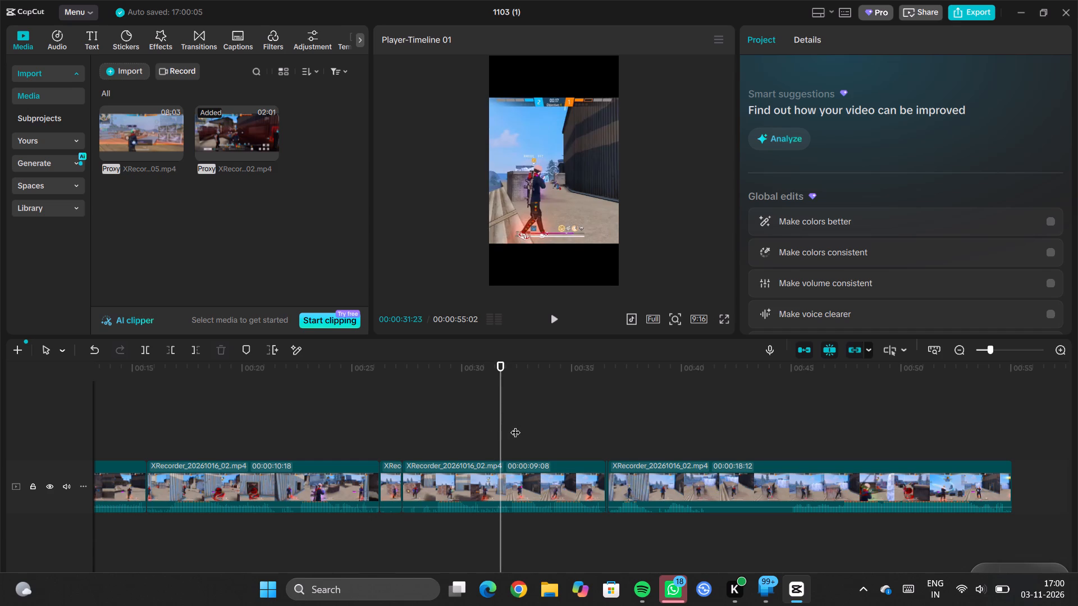
{"action": "left_click", "coordinate": [526, 424]}
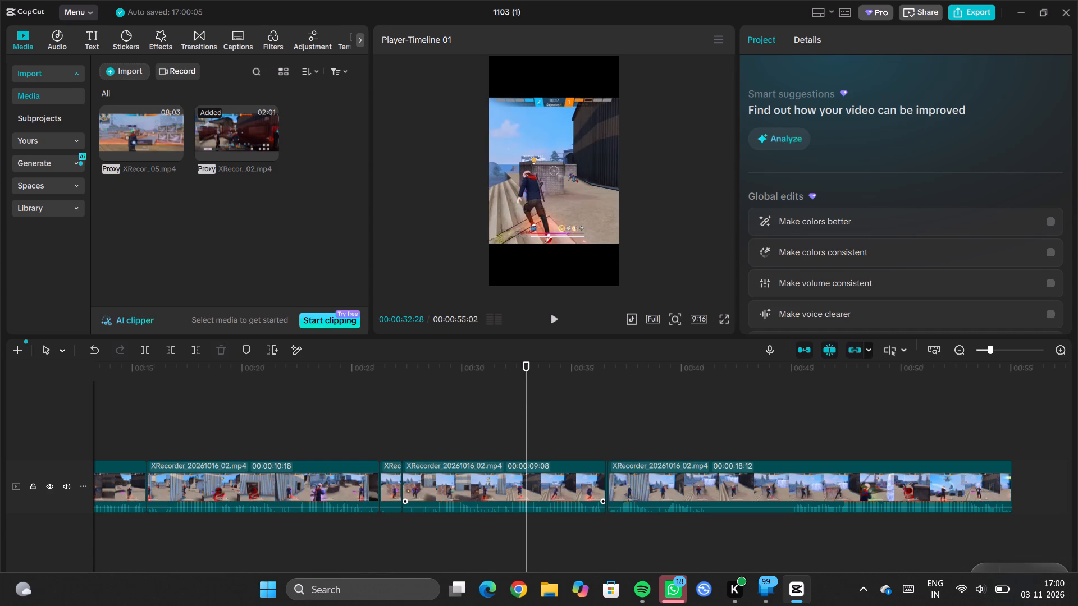
{"action": "left_click_drag", "start_coordinate": [525, 415], "coordinate": [533, 421]}
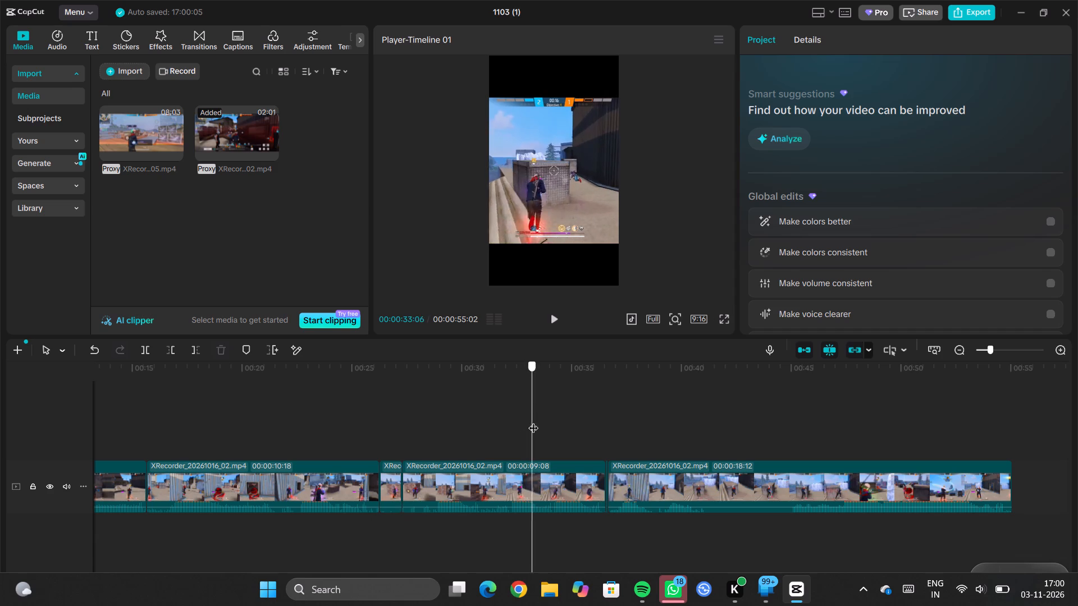
Scan the last clip through the final kill and trim off its ending after 00:00:53:23.
{"action": "left_click_drag", "start_coordinate": [533, 421], "coordinate": [624, 430]}
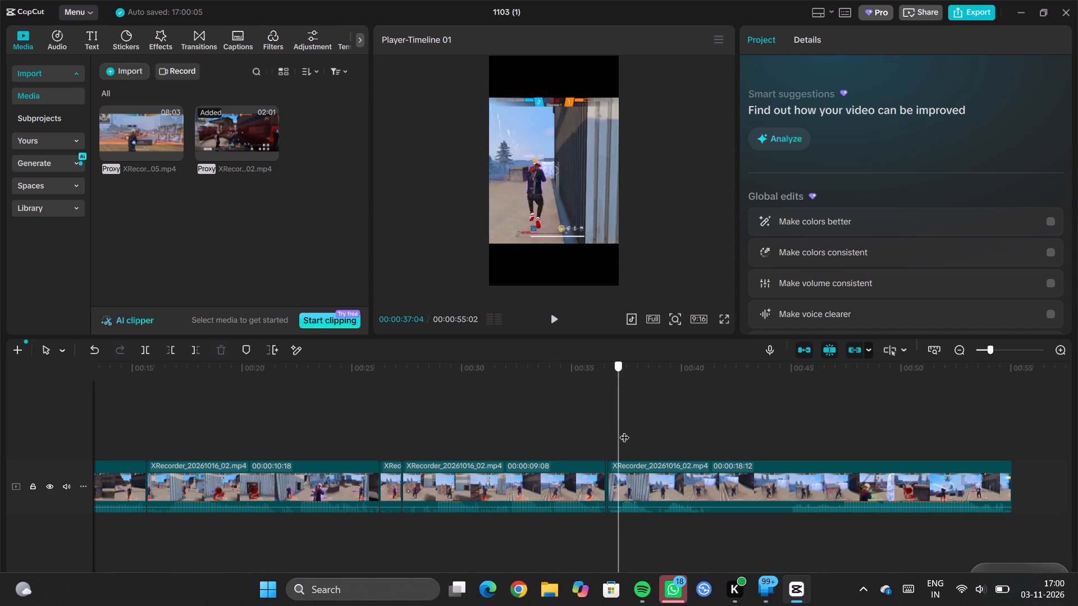
{"action": "left_click_drag", "start_coordinate": [624, 430], "coordinate": [730, 430]}
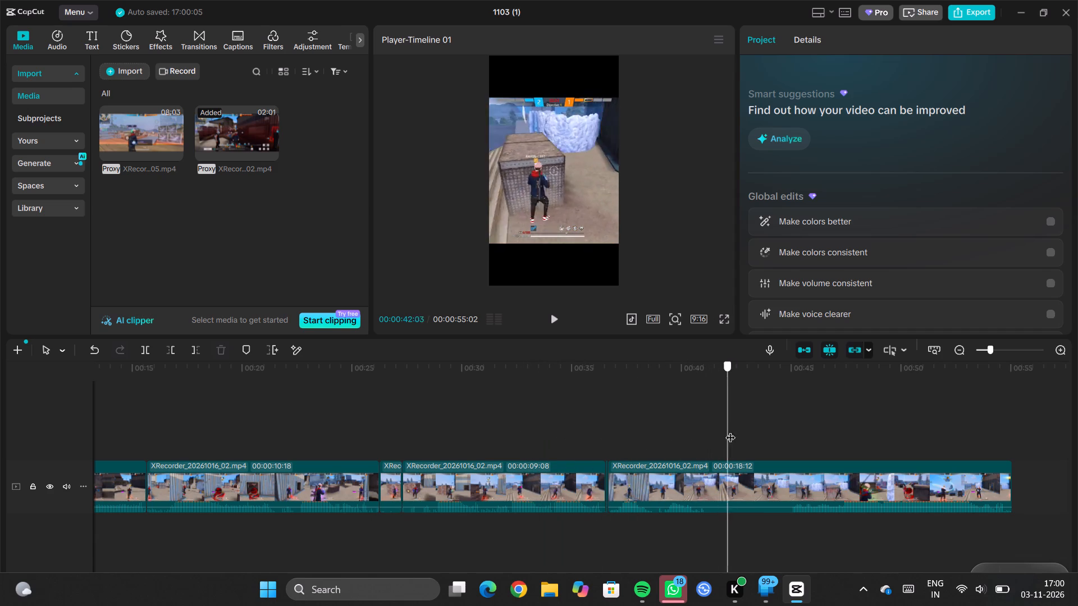
{"action": "left_click_drag", "start_coordinate": [730, 430], "coordinate": [801, 432]}
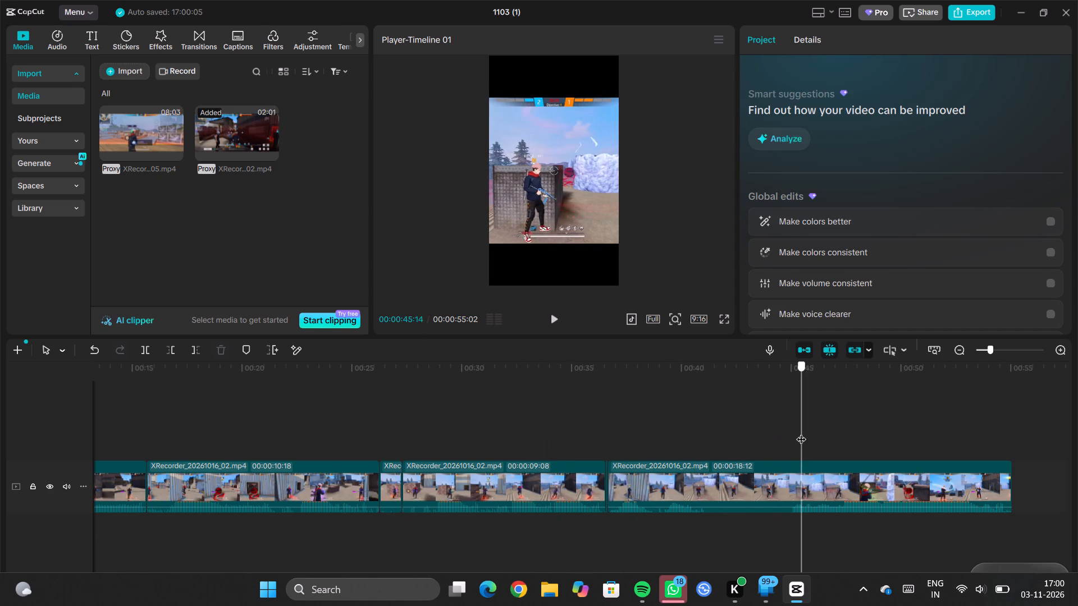
{"action": "left_click_drag", "start_coordinate": [801, 432], "coordinate": [862, 429]}
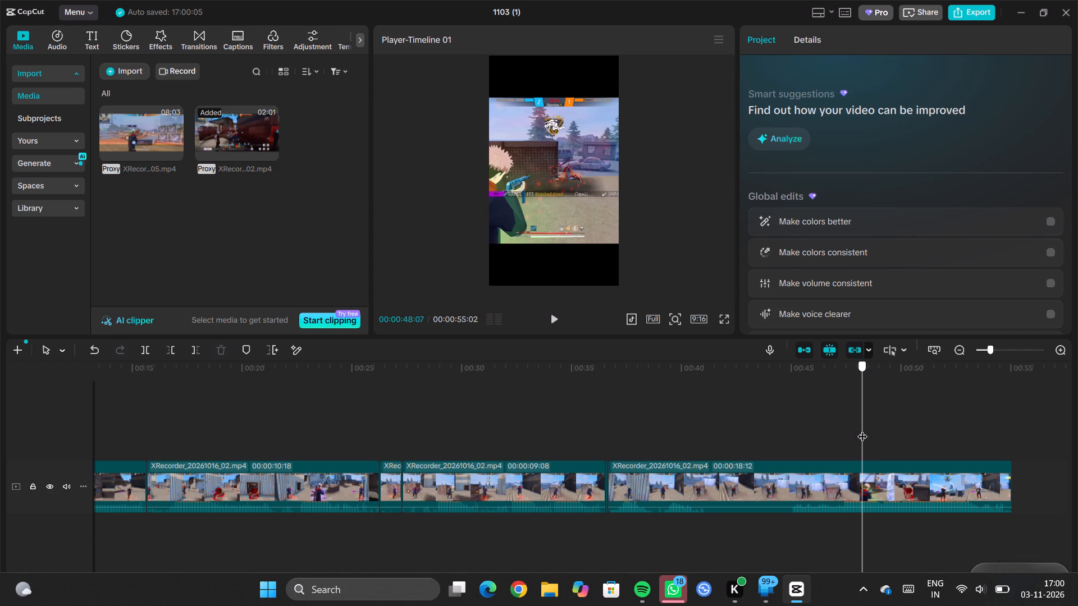
{"action": "left_click_drag", "start_coordinate": [862, 429], "coordinate": [934, 426]}
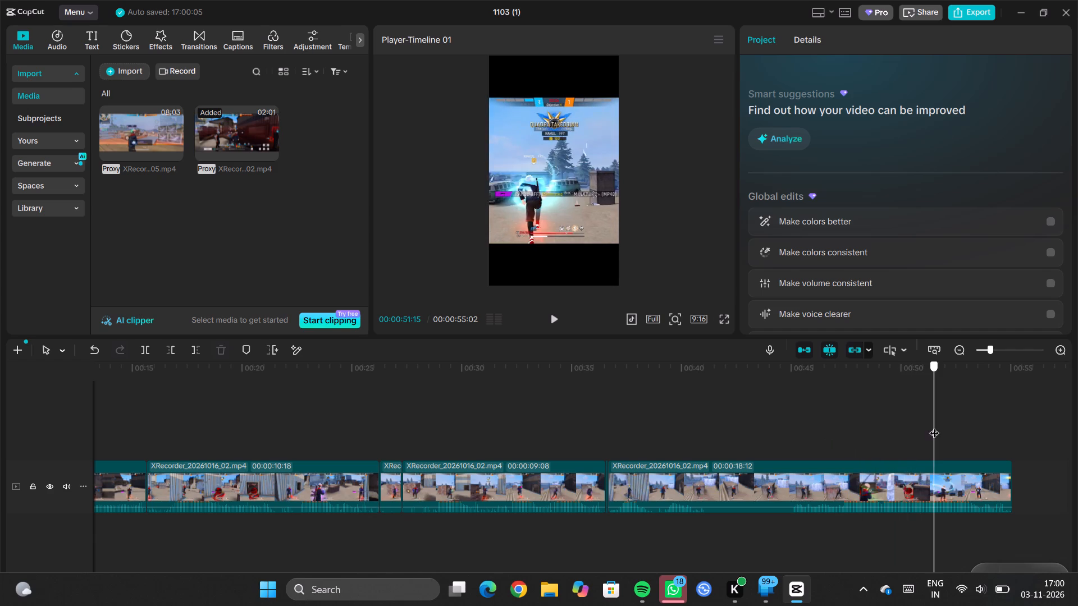
{"action": "left_click_drag", "start_coordinate": [934, 426], "coordinate": [956, 424]}
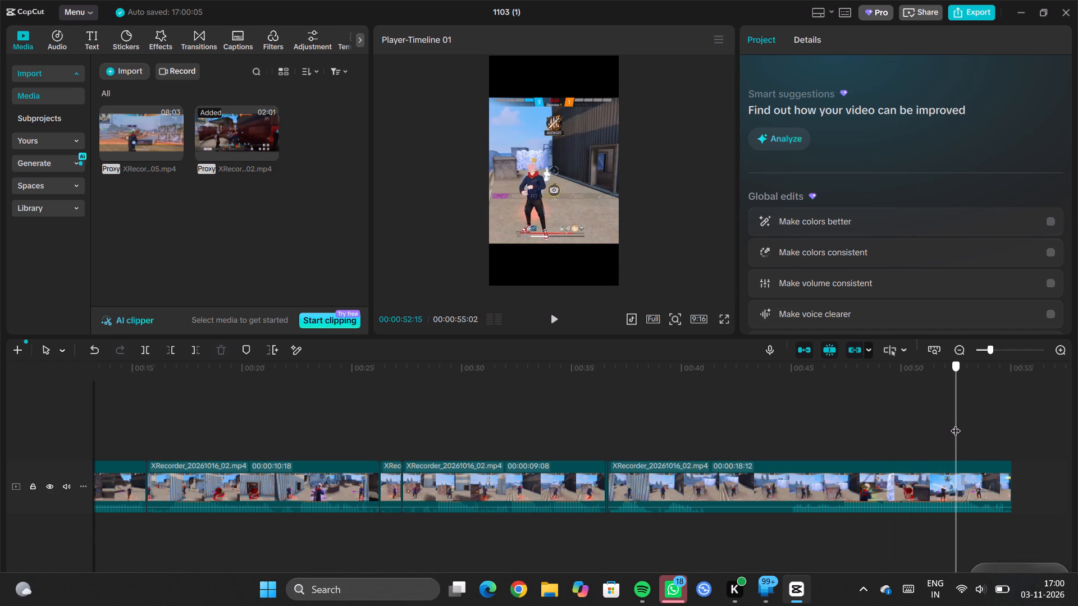
{"action": "left_click_drag", "start_coordinate": [956, 424], "coordinate": [981, 421]}
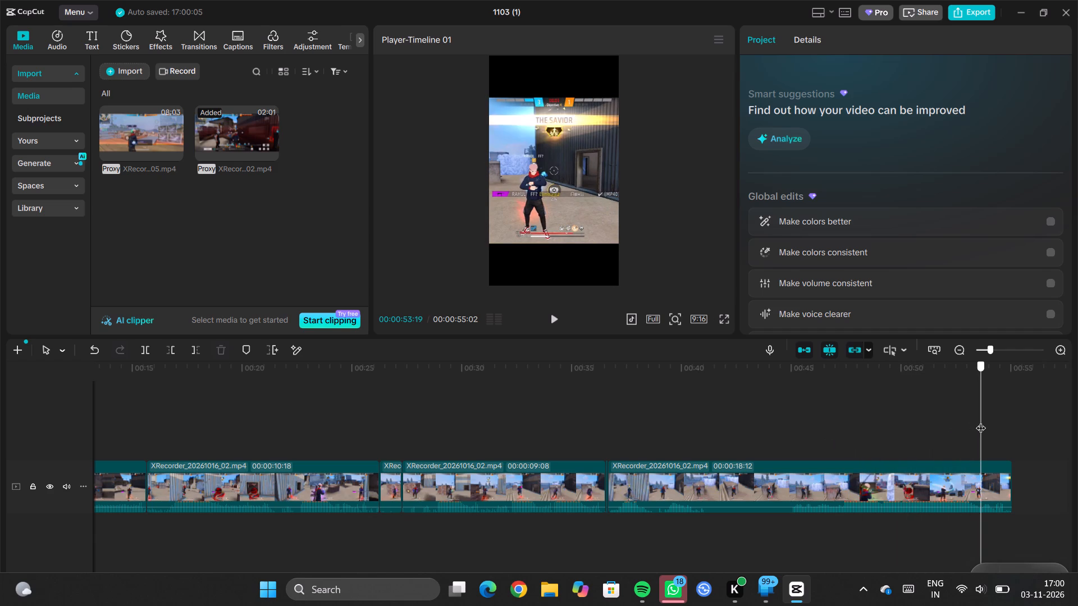
{"action": "left_click_drag", "start_coordinate": [981, 421], "coordinate": [984, 421]}
{"action": "left_click", "coordinate": [984, 421]}
{"action": "left_click", "coordinate": [979, 493]}
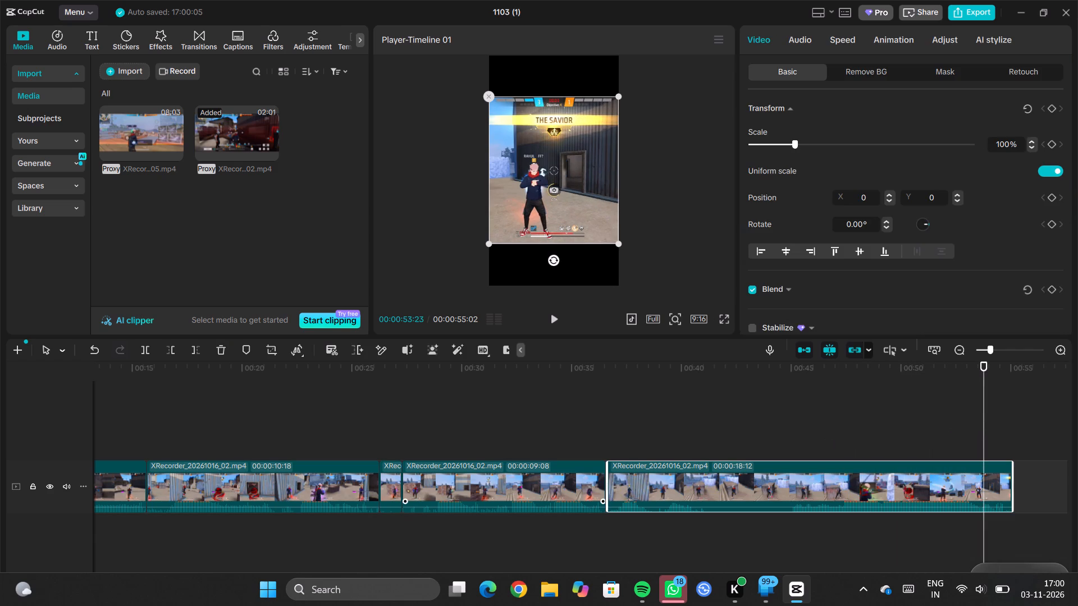
{"action": "double_click", "coordinate": [198, 350]}
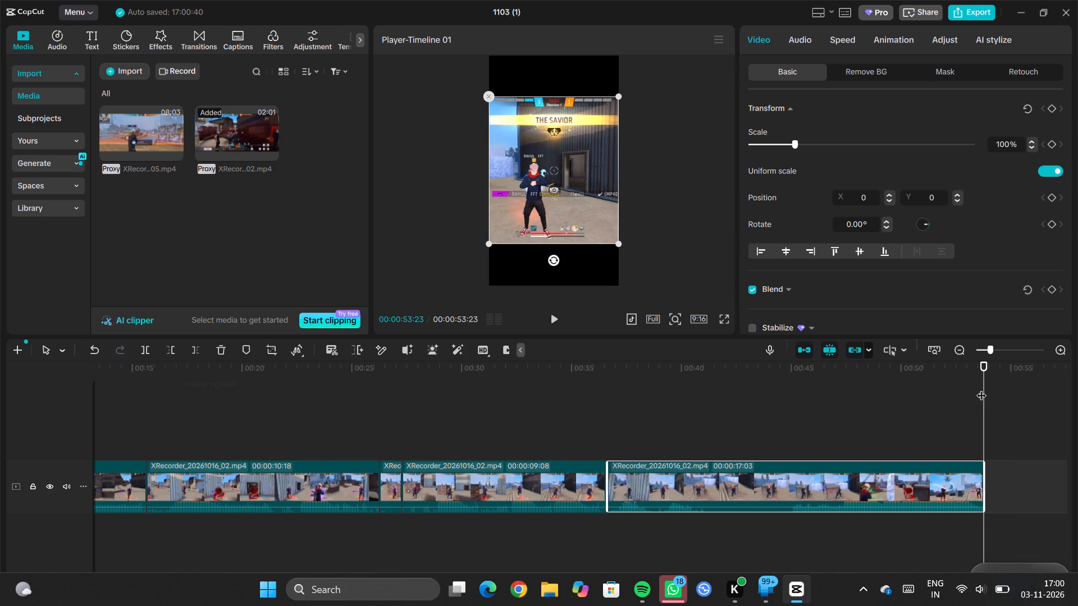
Play the edit from the beginning to review the cuts, and recheck the second clip's fight up to 00:00:17:29.
{"action": "left_click_drag", "start_coordinate": [986, 386], "coordinate": [582, 449]}
{"action": "left_click_drag", "start_coordinate": [572, 449], "coordinate": [207, 458]}
{"action": "left_click_drag", "start_coordinate": [190, 458], "coordinate": [57, 458]}
{"action": "left_click", "coordinate": [0, 461]}
{"action": "double_click", "coordinate": [0, 466]}
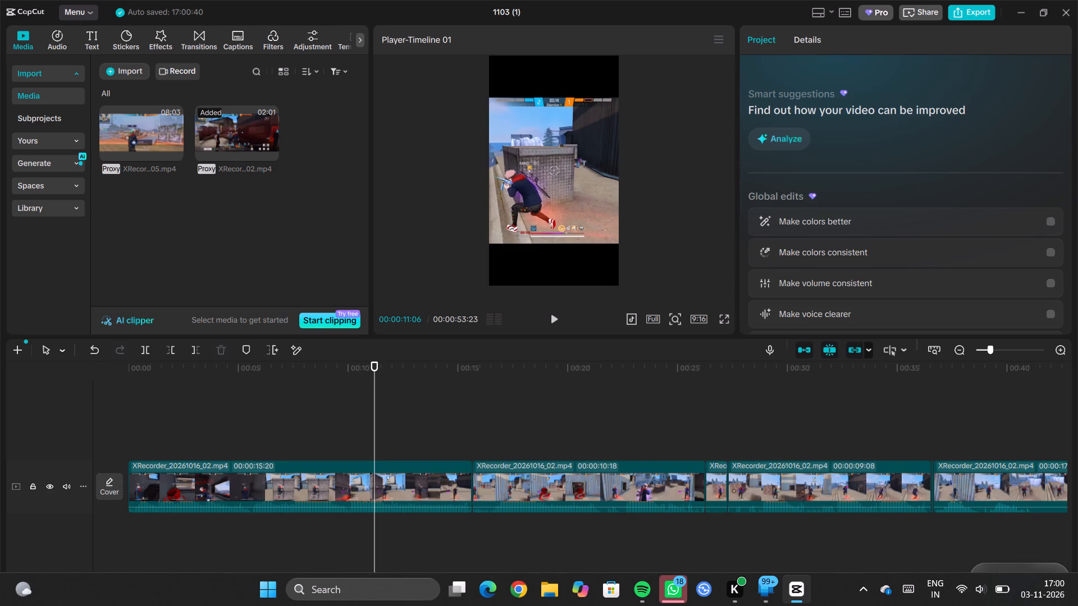
{"action": "left_click_drag", "start_coordinate": [374, 382], "coordinate": [337, 401]}
{"action": "left_click_drag", "start_coordinate": [333, 402], "coordinate": [17, 443]}
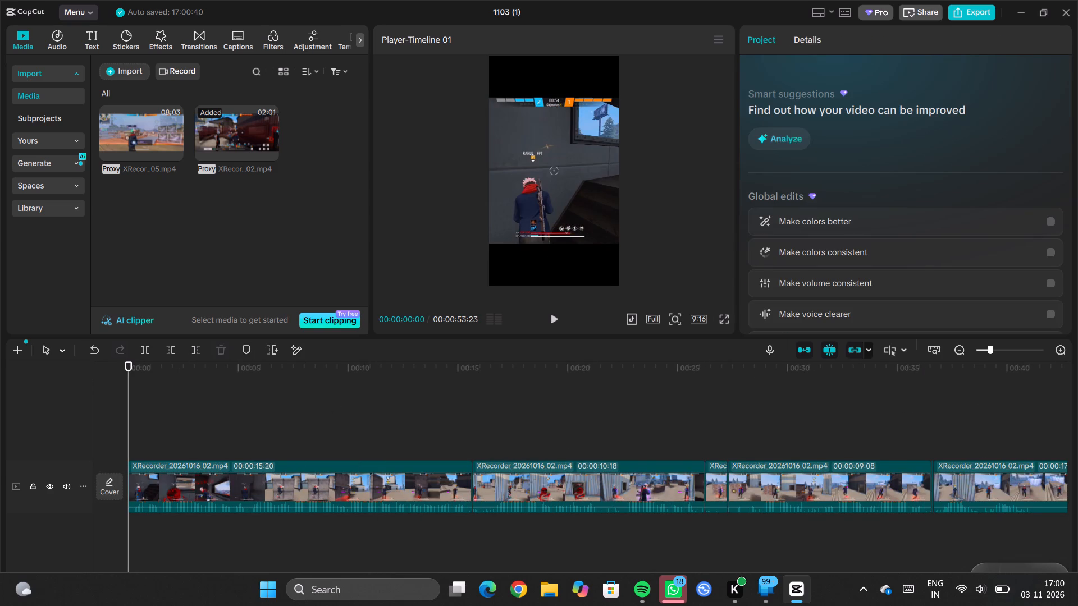
{"action": "left_click", "coordinate": [550, 319]}
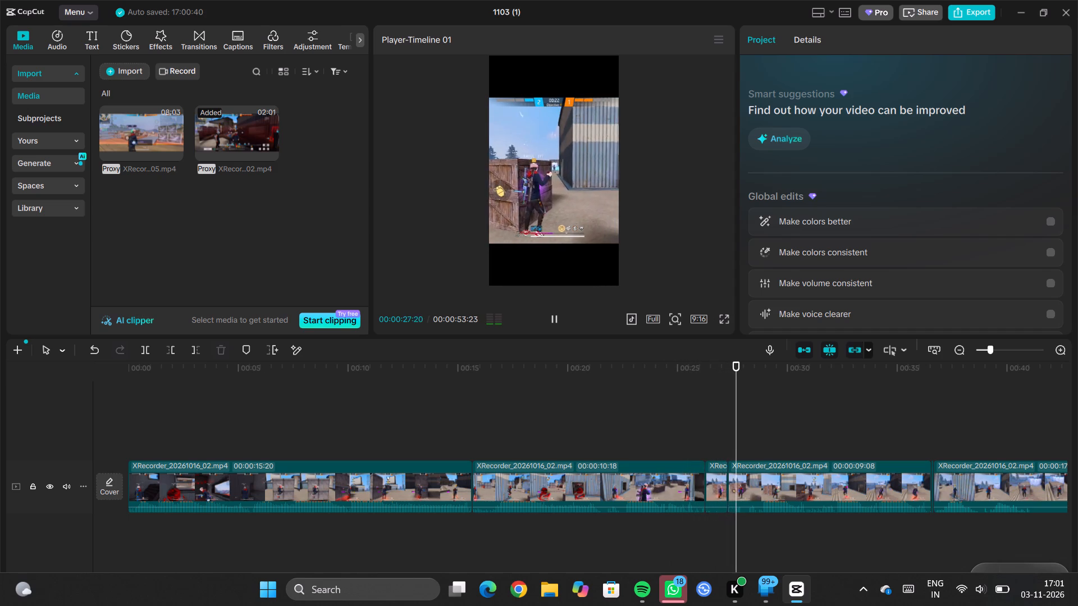
{"action": "left_click_drag", "start_coordinate": [769, 400], "coordinate": [762, 405]}
{"action": "left_click_drag", "start_coordinate": [759, 406], "coordinate": [624, 447]}
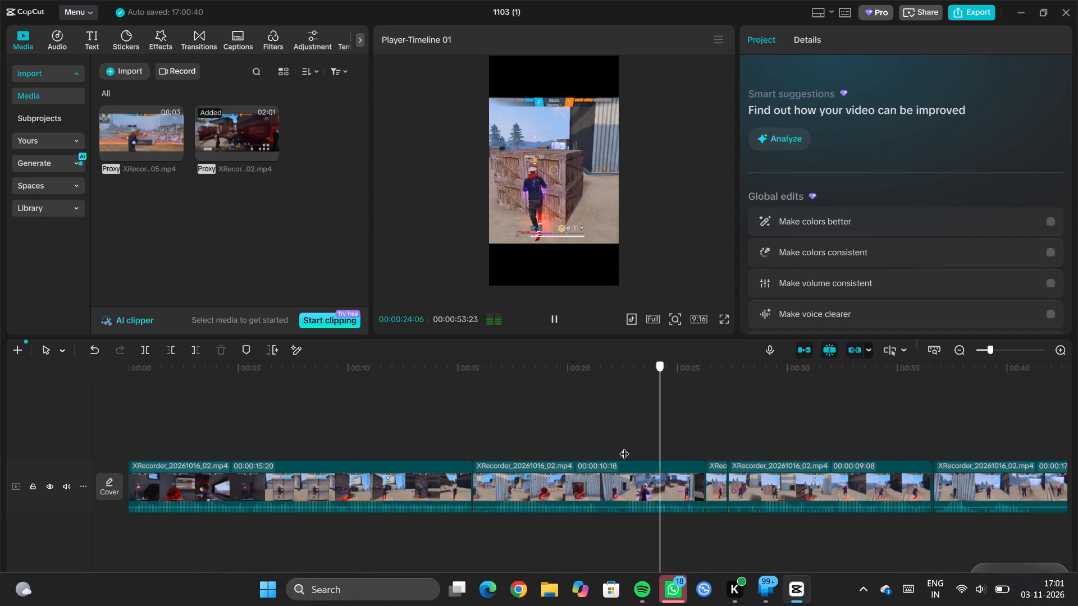
{"action": "left_click_drag", "start_coordinate": [624, 447], "coordinate": [502, 462]}
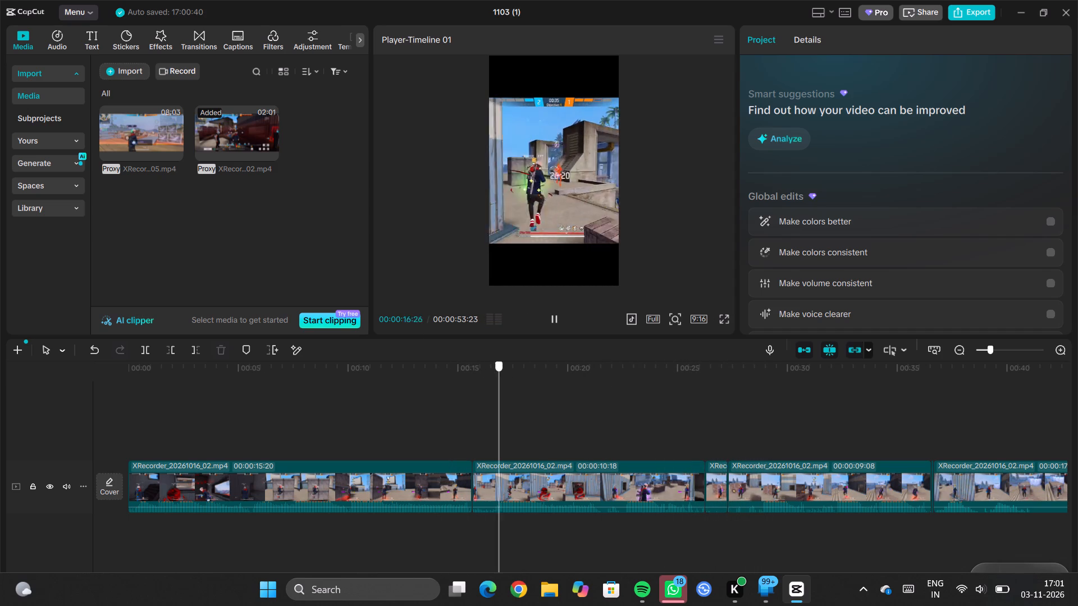
{"action": "left_click_drag", "start_coordinate": [502, 462], "coordinate": [523, 461]}
{"action": "left_click", "coordinate": [525, 461]}
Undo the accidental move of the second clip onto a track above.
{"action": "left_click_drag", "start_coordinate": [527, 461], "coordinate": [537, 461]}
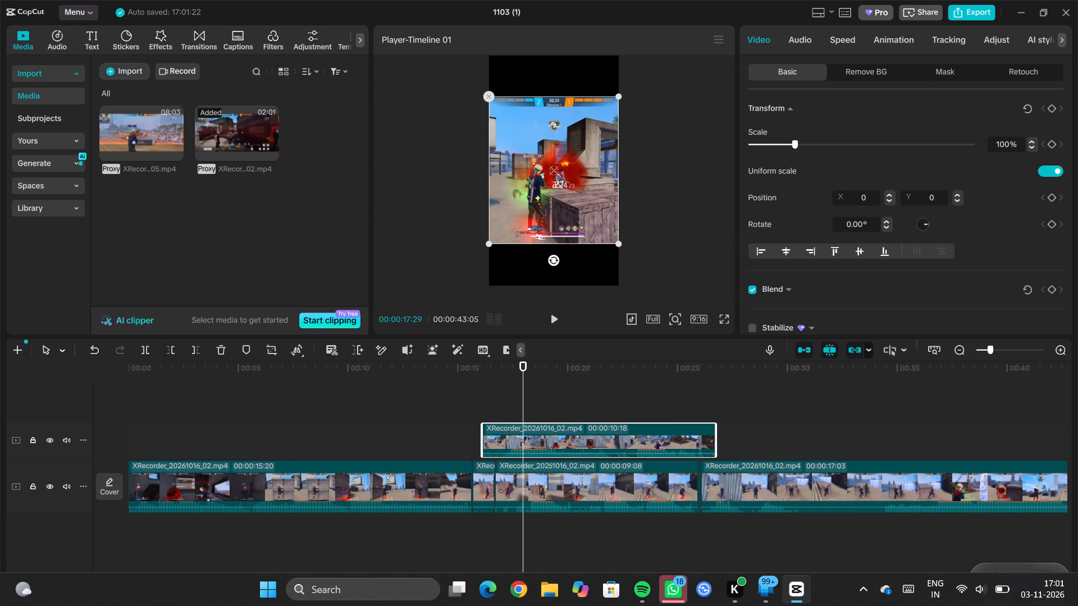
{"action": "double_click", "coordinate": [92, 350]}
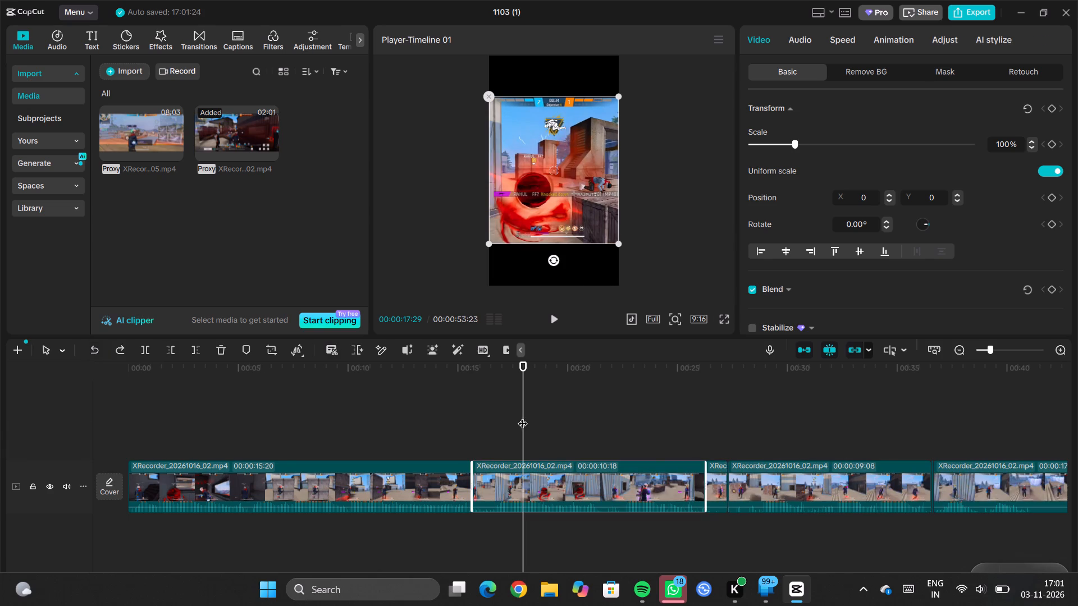
Examine the second clip's fight from 00:00:17:29 to 00:00:19:01.
{"action": "left_click_drag", "start_coordinate": [527, 413], "coordinate": [546, 414]}
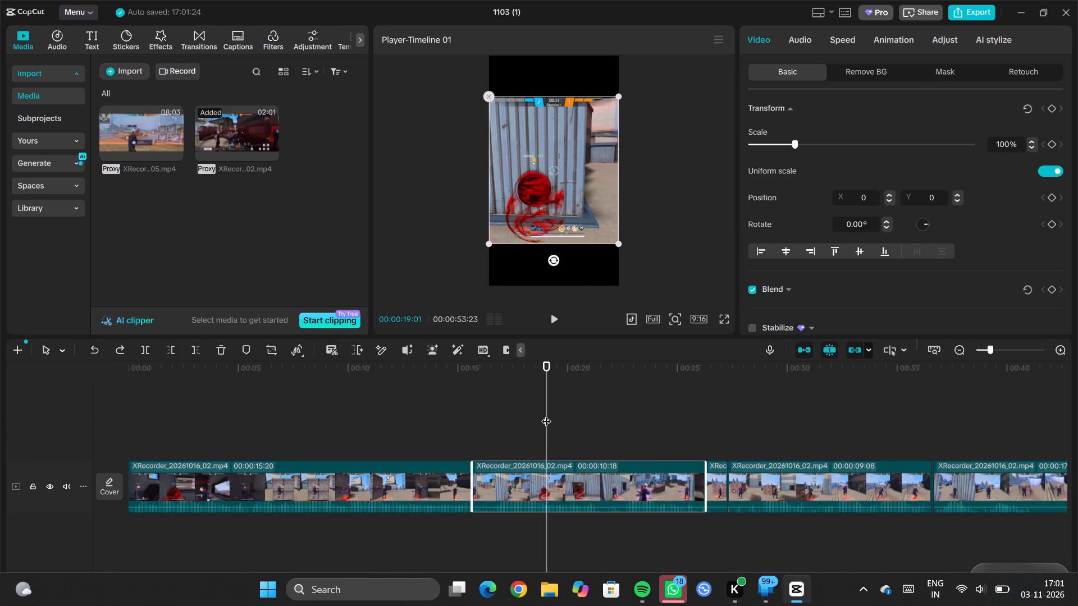
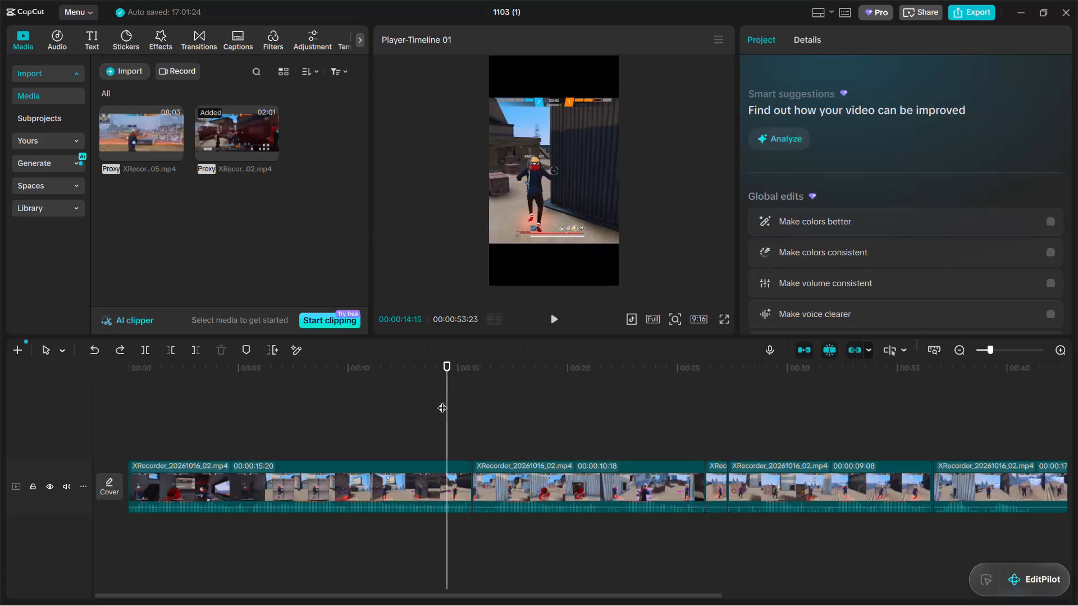
Review the second clip's fight and split the clip at 00:00:19:14, after the red knock-out effect.
{"action": "key", "text": "space"}
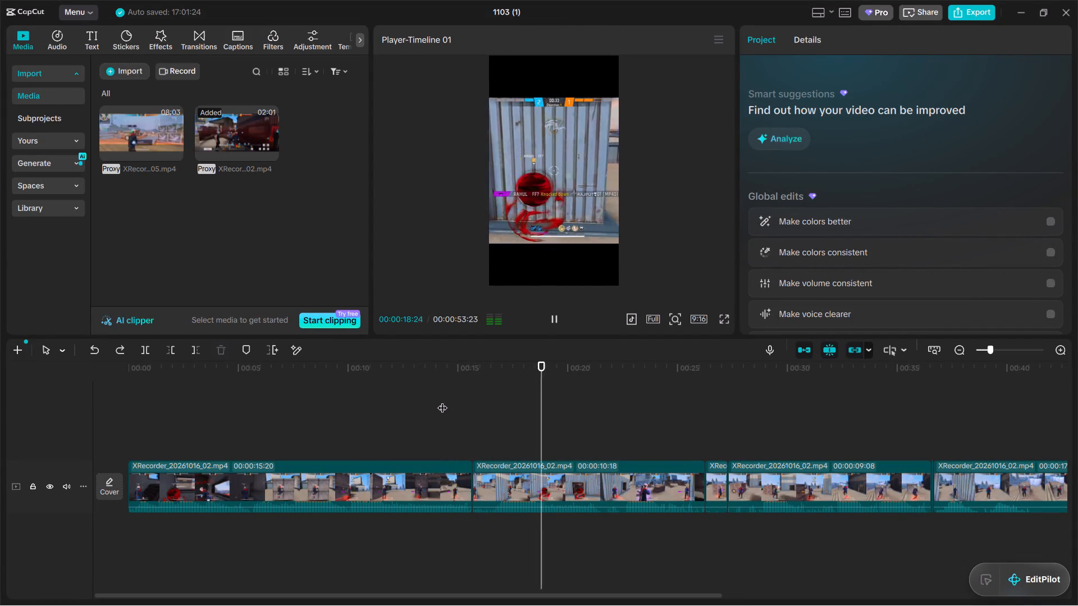
{"action": "key", "text": "space"}
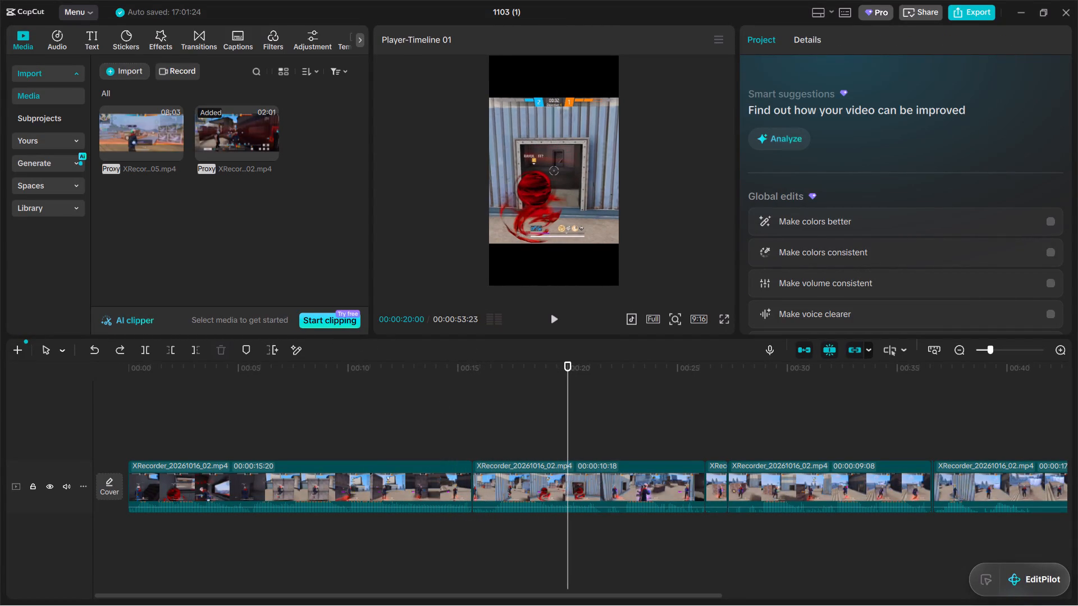
{"action": "left_click_drag", "start_coordinate": [567, 393], "coordinate": [559, 396]}
{"action": "left_click_drag", "start_coordinate": [557, 396], "coordinate": [555, 397]}
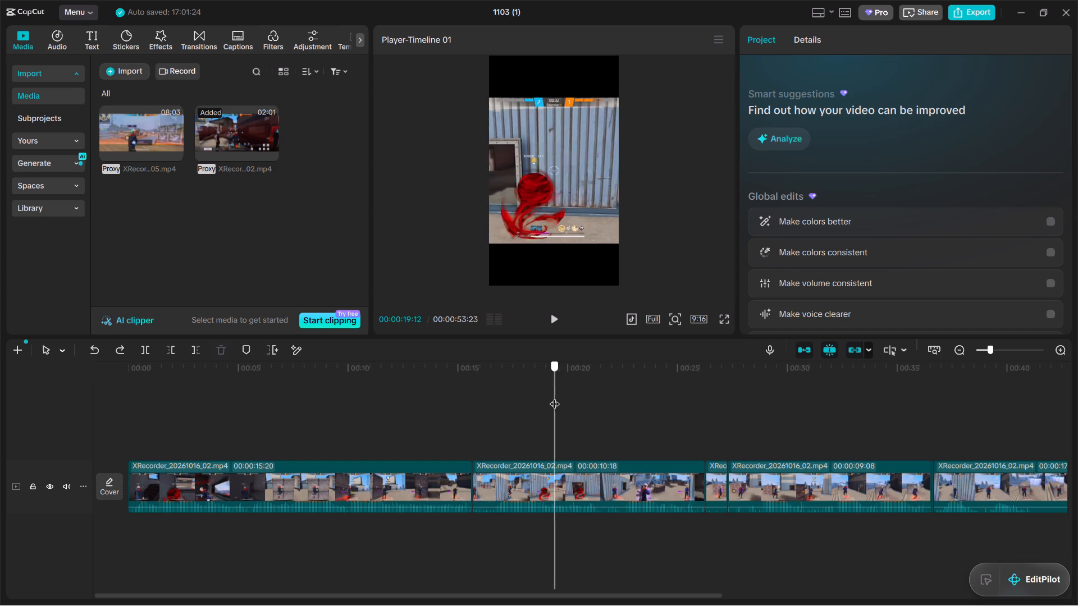
{"action": "left_click_drag", "start_coordinate": [555, 397], "coordinate": [545, 403]}
{"action": "left_click", "coordinate": [545, 403]}
{"action": "left_click", "coordinate": [545, 403]}
{"action": "triple_click", "coordinate": [551, 406]}
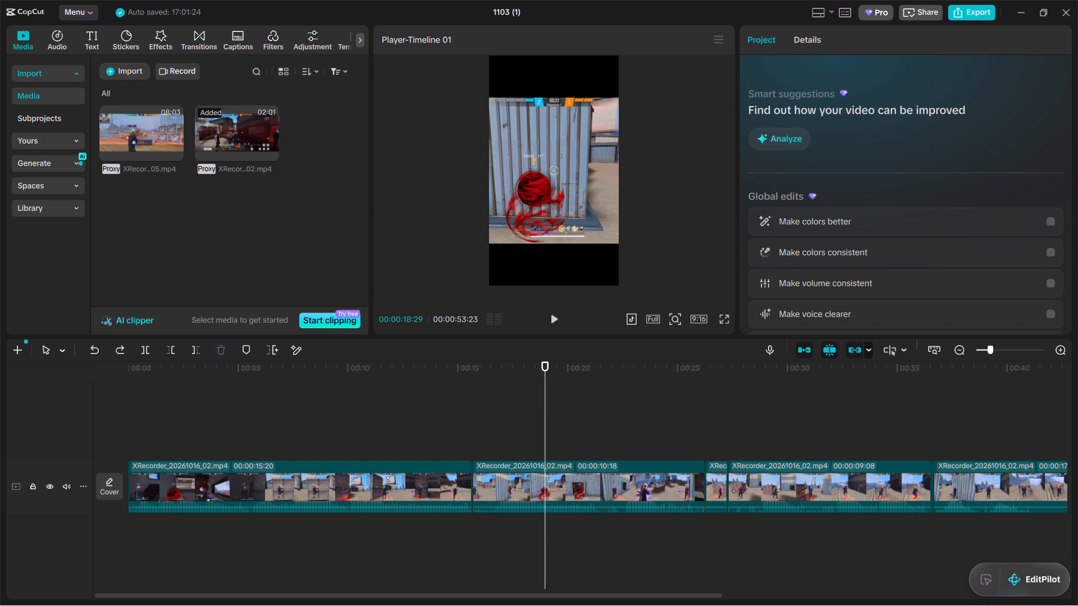
{"action": "triple_click", "coordinate": [556, 404]}
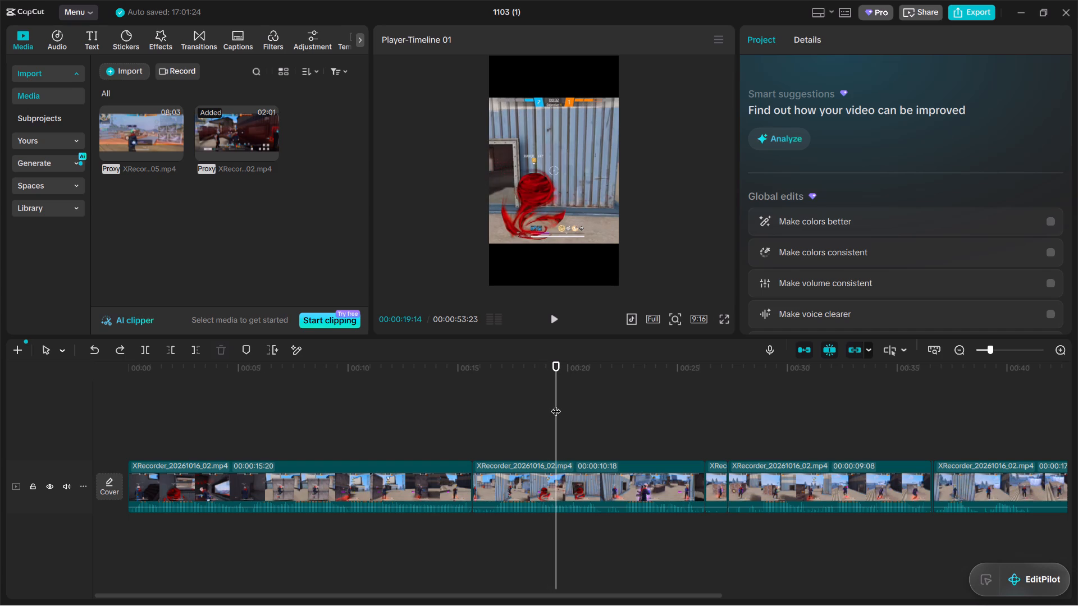
{"action": "left_click", "coordinate": [556, 404]}
{"action": "left_click", "coordinate": [543, 470]}
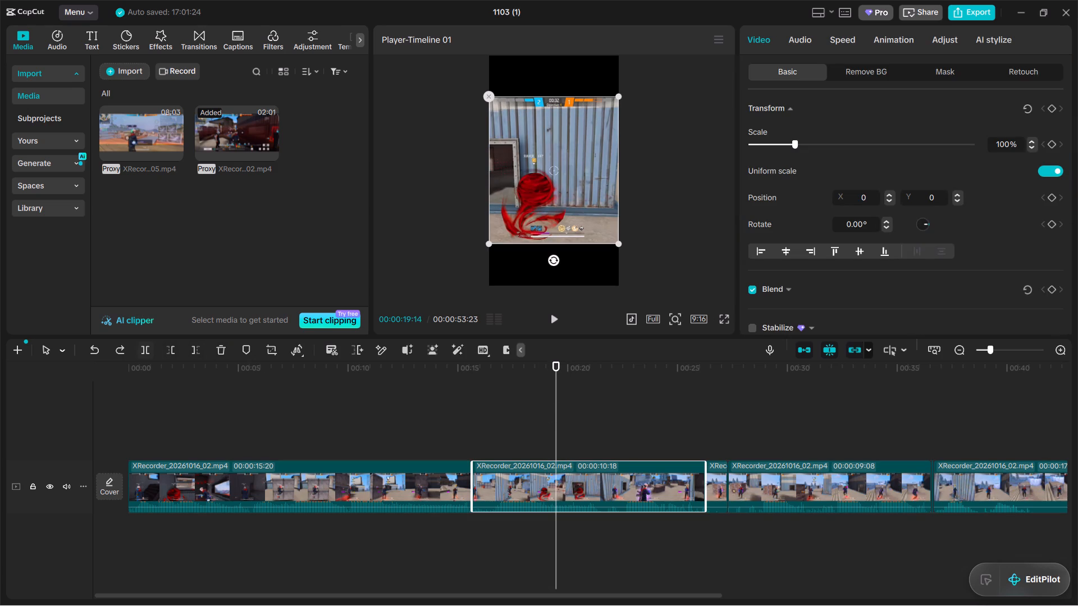
{"action": "left_click", "coordinate": [144, 351]}
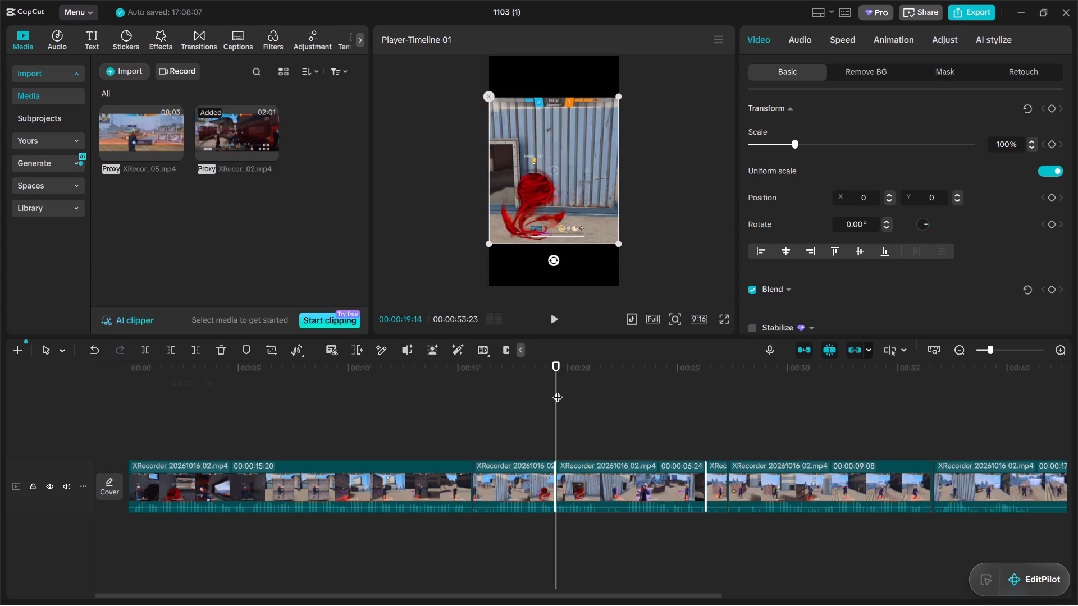
Trim off the start of the newly split clip, up to 00:00:22:09 where the next shots begin.
{"action": "left_click", "coordinate": [552, 388]}
{"action": "left_click_drag", "start_coordinate": [554, 386], "coordinate": [615, 400]}
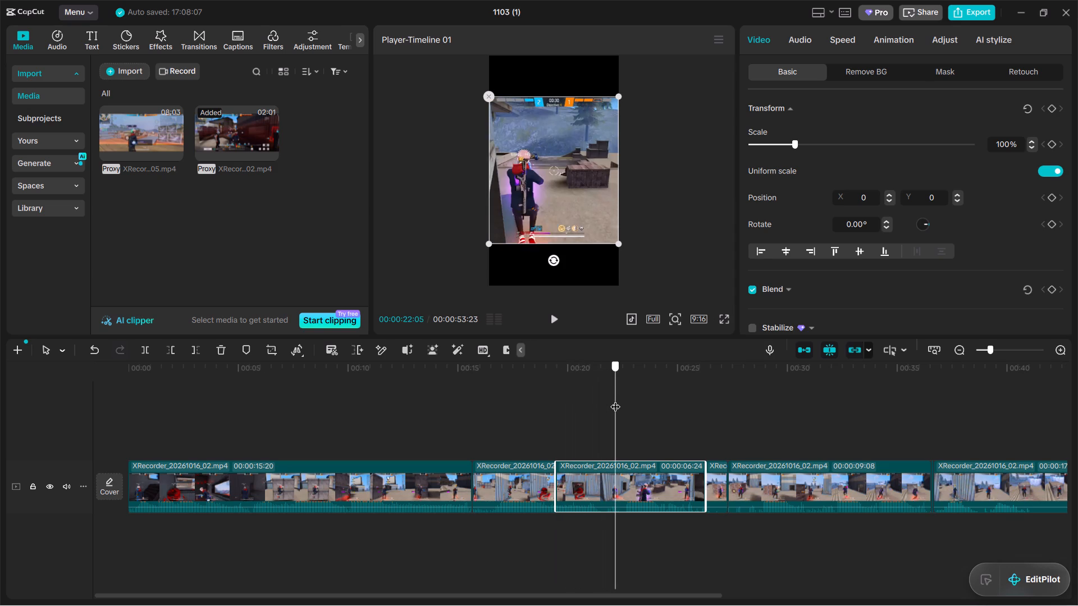
{"action": "left_click_drag", "start_coordinate": [615, 400], "coordinate": [626, 406]}
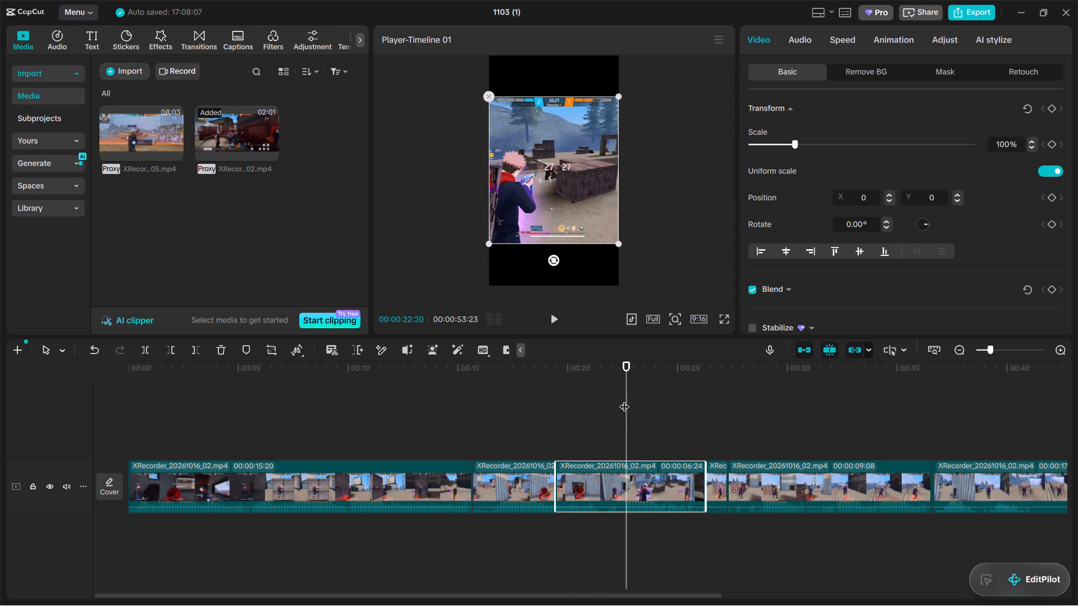
{"action": "left_click", "coordinate": [624, 400]}
{"action": "left_click_drag", "start_coordinate": [624, 400], "coordinate": [618, 400]}
{"action": "left_click", "coordinate": [618, 400]}
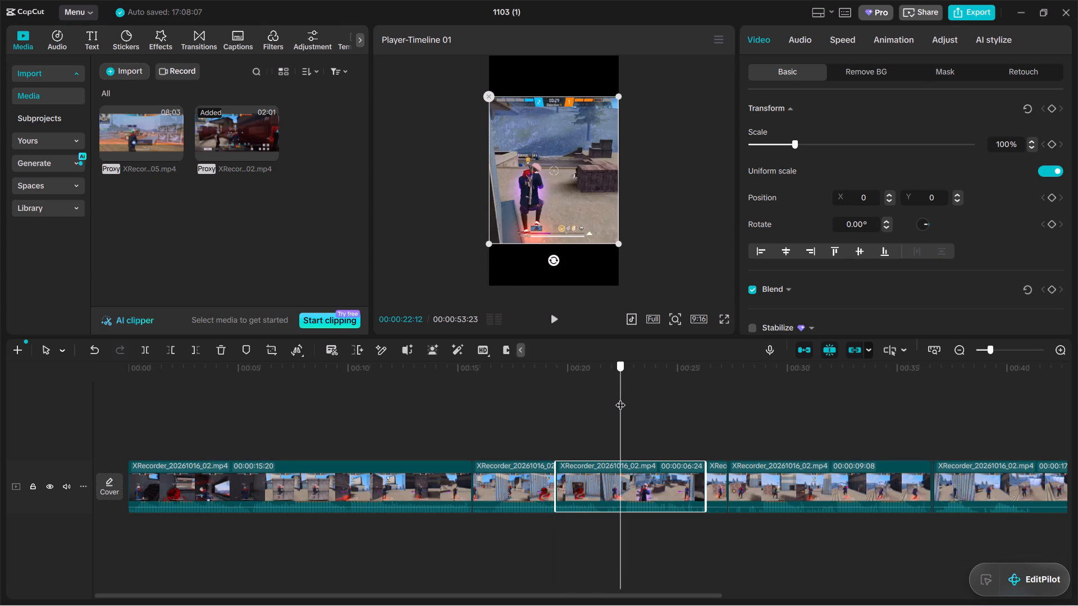
{"action": "left_click", "coordinate": [618, 399]}
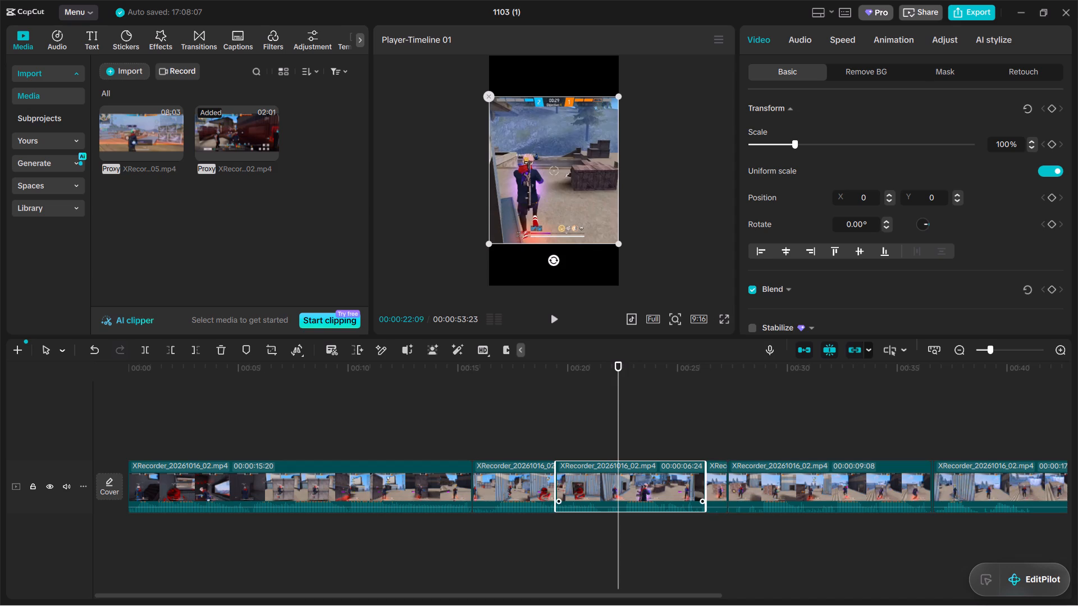
{"action": "left_click_drag", "start_coordinate": [596, 466], "coordinate": [604, 469]}
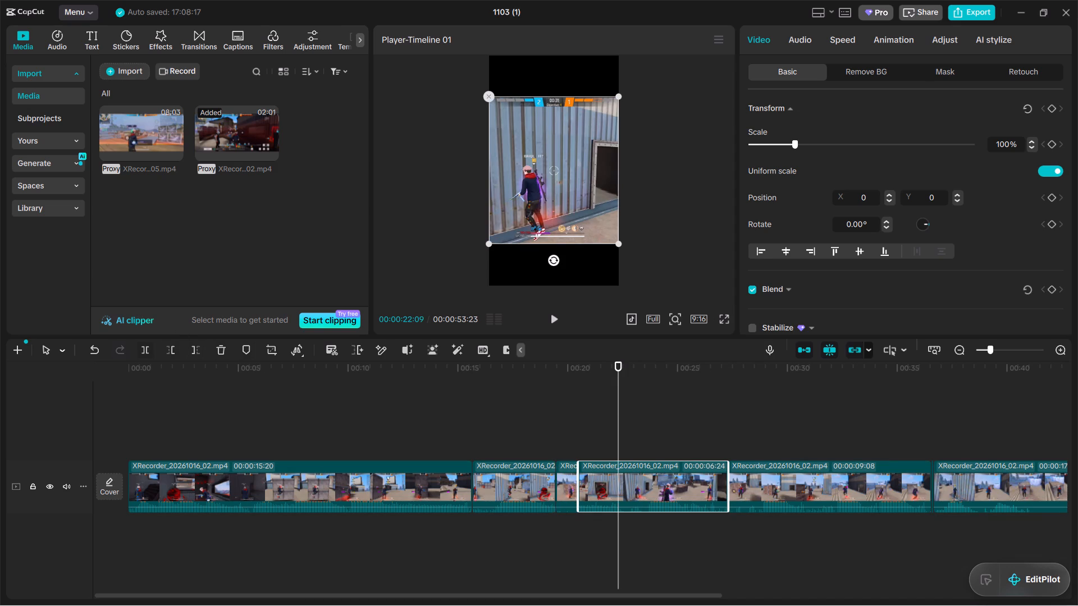
{"action": "left_click", "coordinate": [87, 351]}
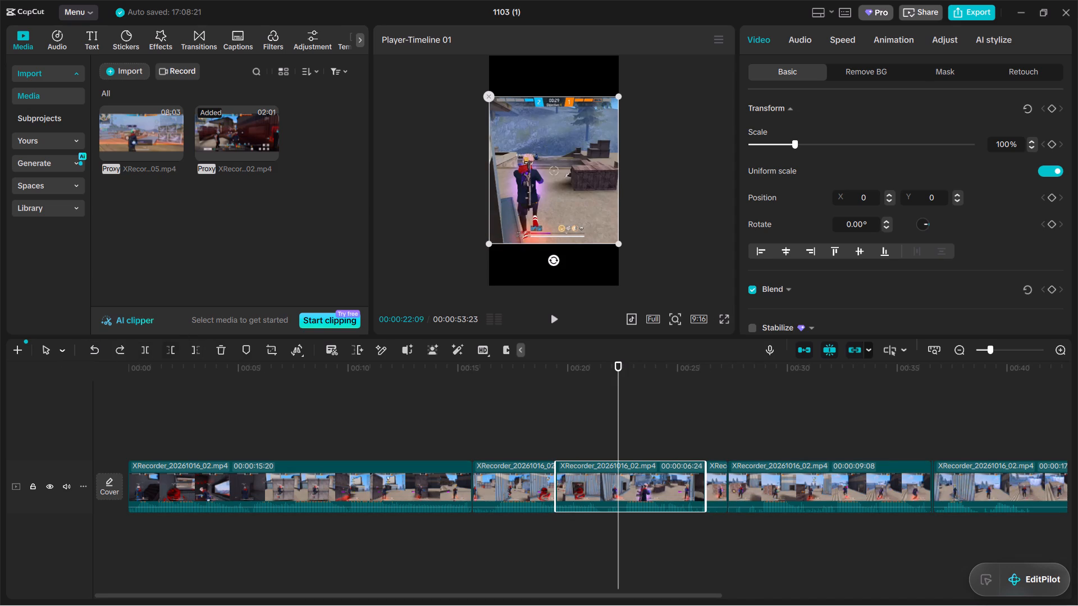
{"action": "left_click", "coordinate": [165, 350]}
Play the edit from just before the new cut into the last clip to review the pacing.
{"action": "left_click", "coordinate": [537, 429]}
{"action": "key", "text": "space"}
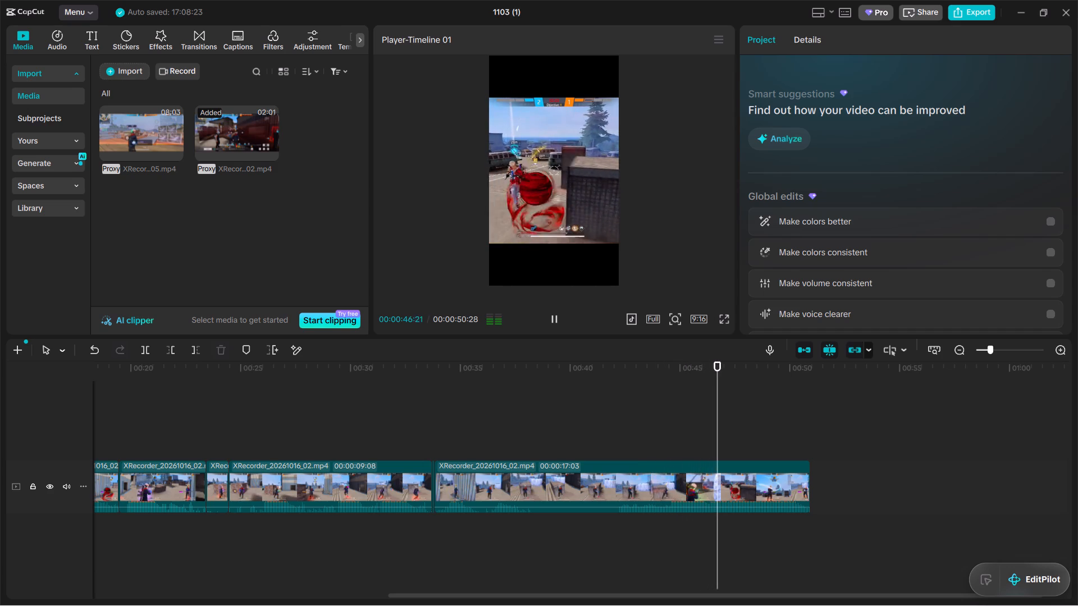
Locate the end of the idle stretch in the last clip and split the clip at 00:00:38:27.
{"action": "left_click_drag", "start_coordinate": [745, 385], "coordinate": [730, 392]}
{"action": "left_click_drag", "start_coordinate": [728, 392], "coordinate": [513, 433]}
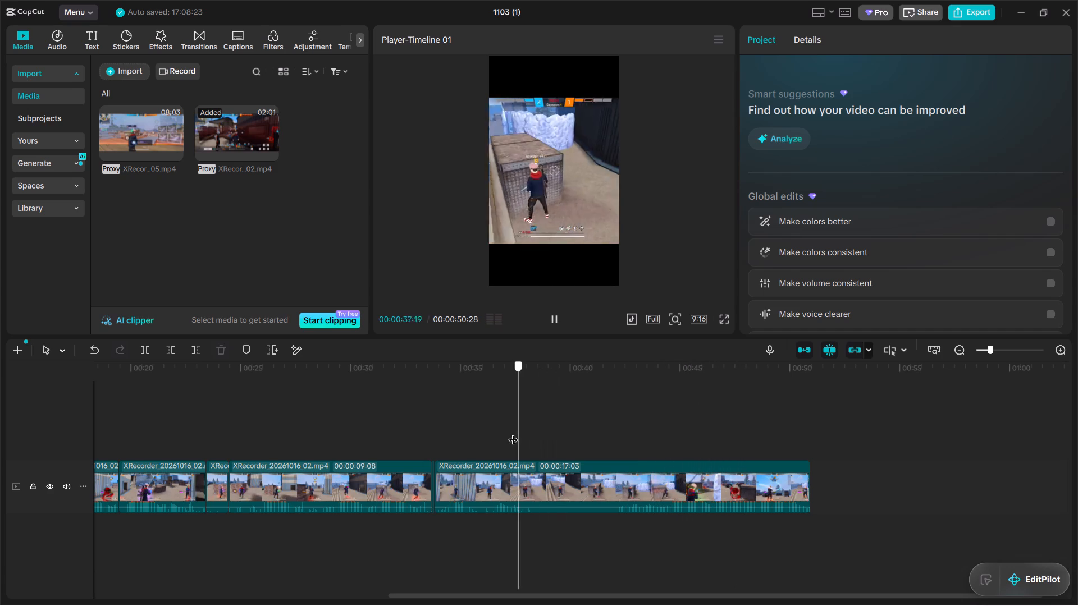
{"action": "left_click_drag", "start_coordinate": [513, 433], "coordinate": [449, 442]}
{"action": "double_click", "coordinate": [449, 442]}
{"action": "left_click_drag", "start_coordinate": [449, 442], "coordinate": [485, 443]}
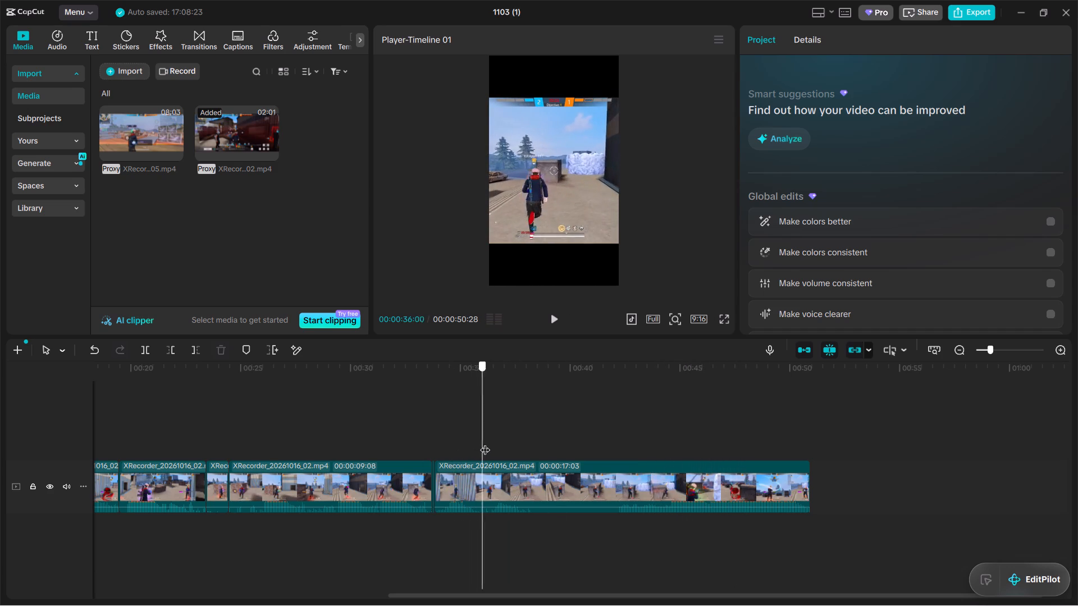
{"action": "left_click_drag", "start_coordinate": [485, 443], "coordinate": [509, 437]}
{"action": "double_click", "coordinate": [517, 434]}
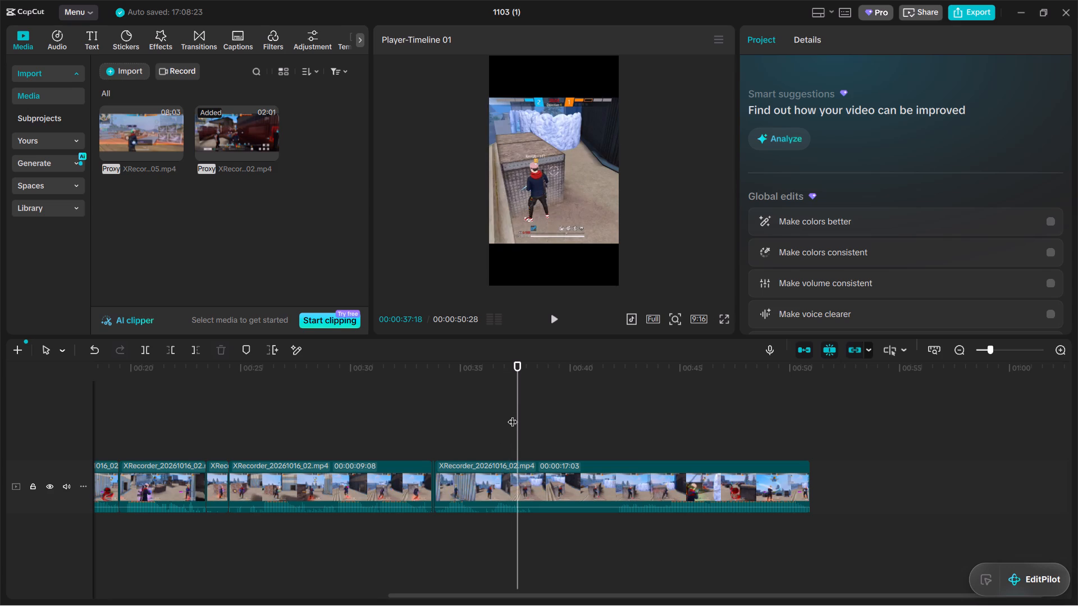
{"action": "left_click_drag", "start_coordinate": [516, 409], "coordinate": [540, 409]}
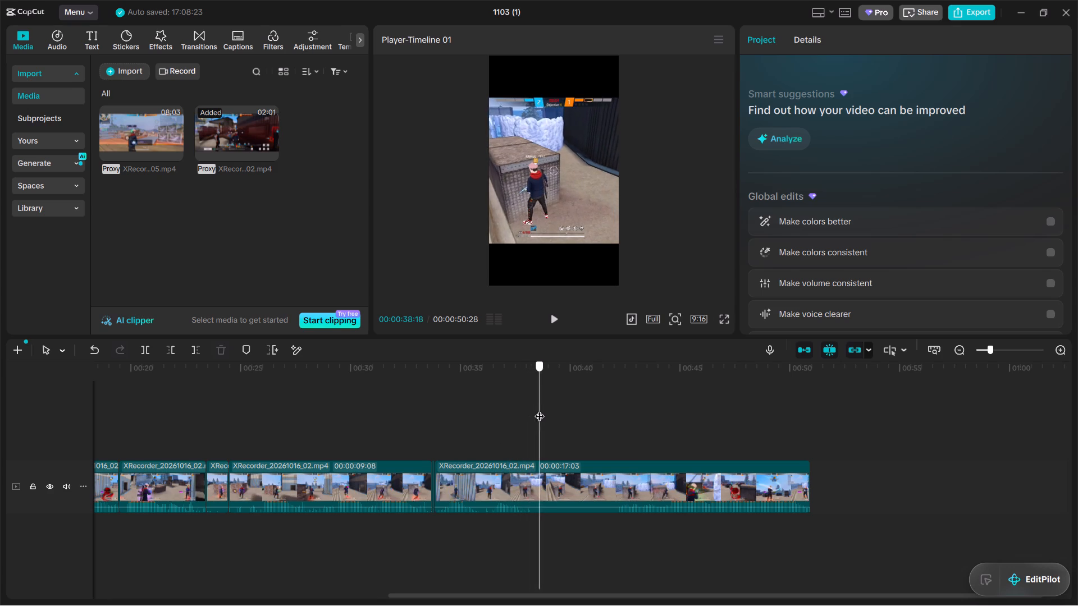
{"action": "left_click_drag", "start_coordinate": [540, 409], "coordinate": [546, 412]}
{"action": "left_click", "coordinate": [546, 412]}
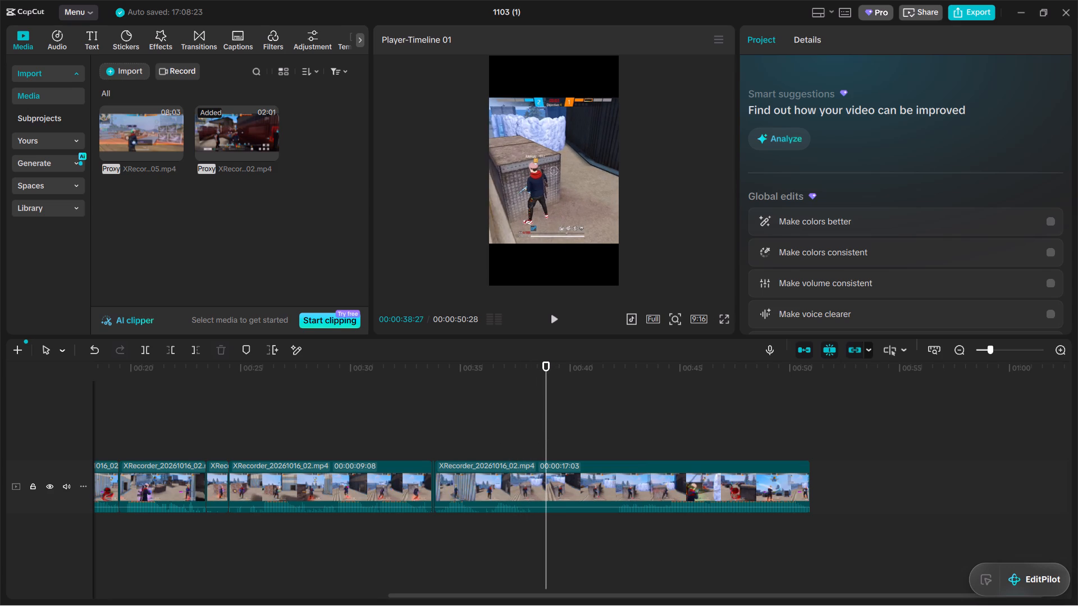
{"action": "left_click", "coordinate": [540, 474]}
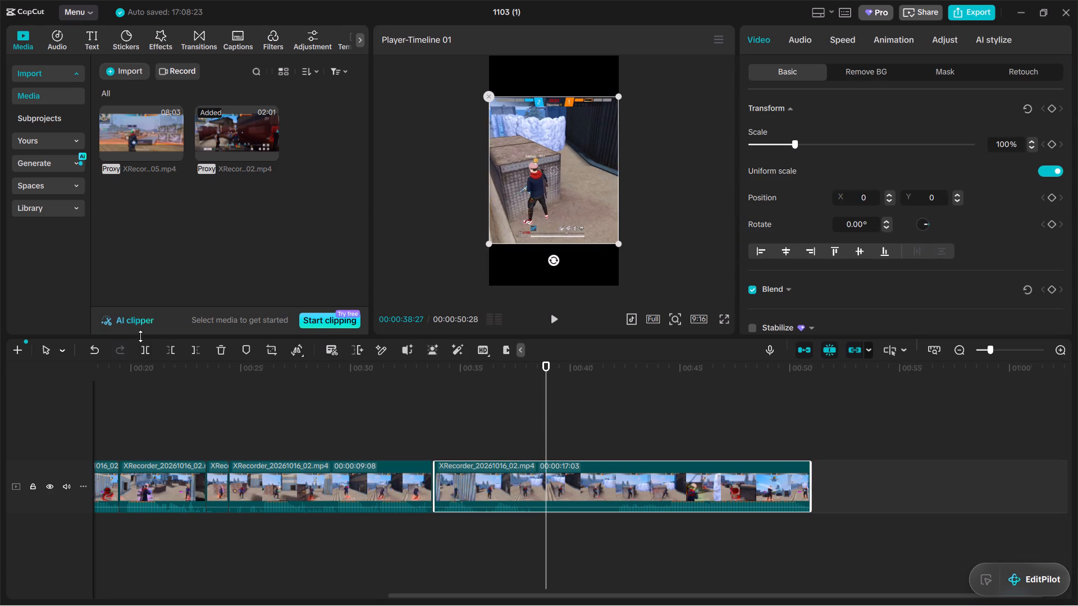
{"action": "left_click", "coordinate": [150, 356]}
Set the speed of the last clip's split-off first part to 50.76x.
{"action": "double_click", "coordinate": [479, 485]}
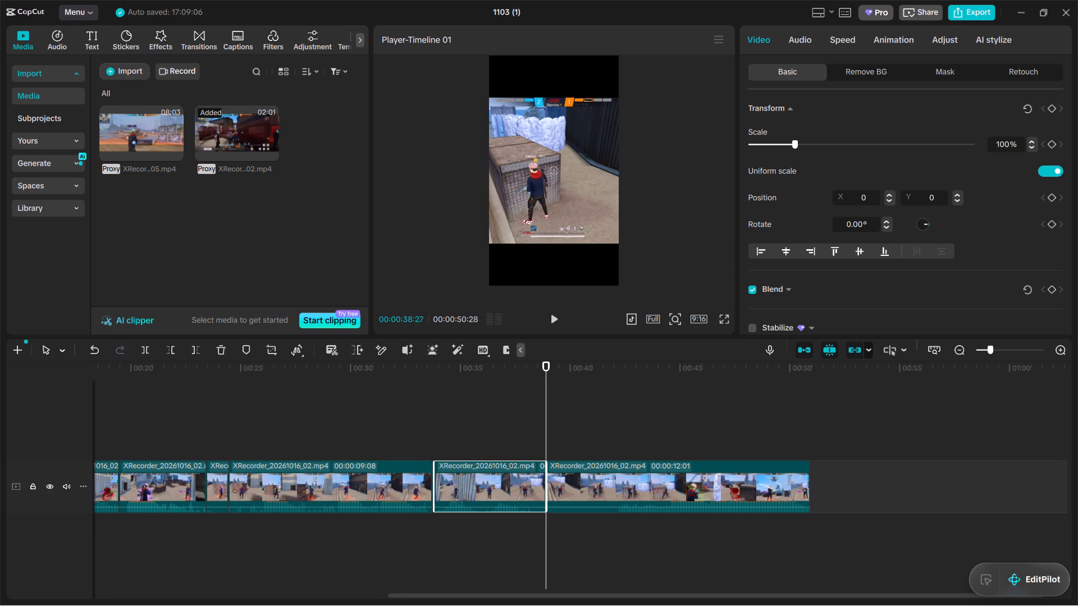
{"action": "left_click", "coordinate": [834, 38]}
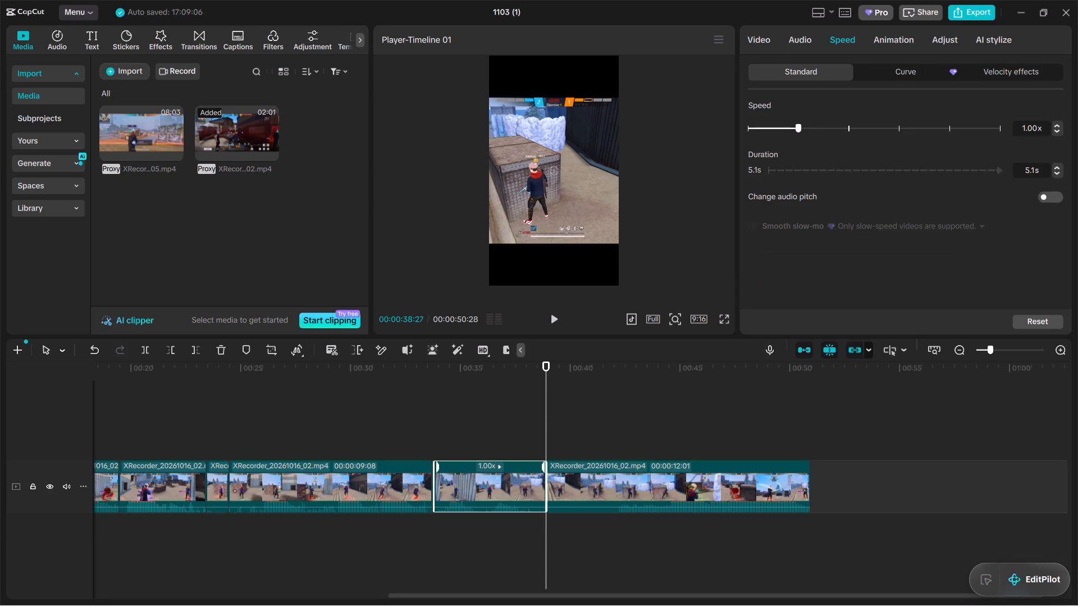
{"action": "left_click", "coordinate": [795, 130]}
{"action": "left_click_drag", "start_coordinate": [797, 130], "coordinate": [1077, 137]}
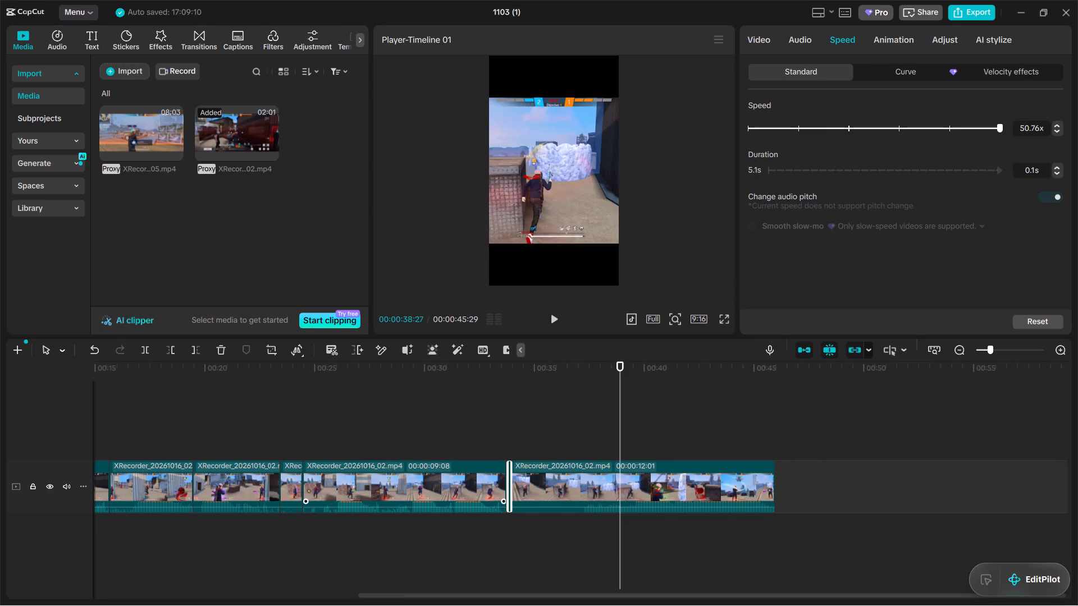
Play the edit across the sped-up section to check how it runs into the final fight.
{"action": "left_click", "coordinate": [469, 419]}
{"action": "key", "text": "space"}
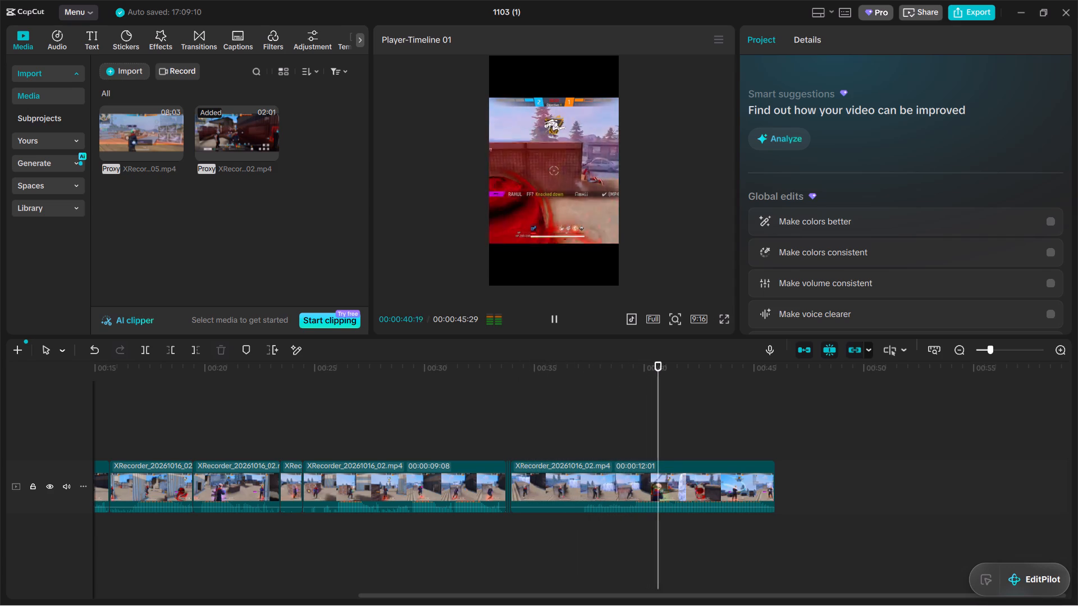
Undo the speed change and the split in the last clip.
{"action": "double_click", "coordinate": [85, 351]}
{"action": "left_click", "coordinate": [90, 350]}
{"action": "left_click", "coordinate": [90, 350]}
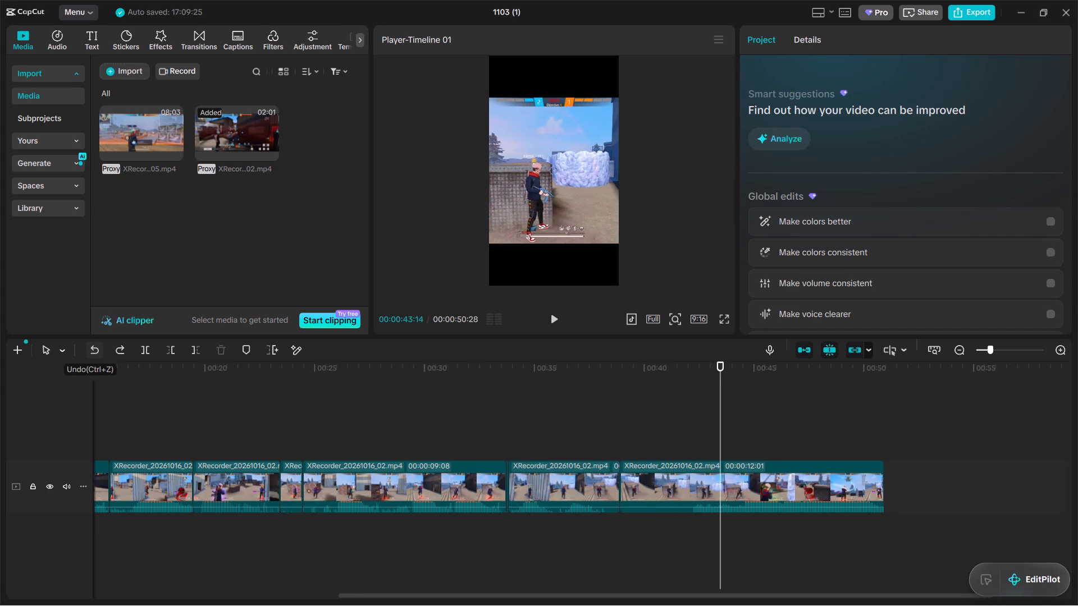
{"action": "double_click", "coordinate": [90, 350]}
Find a later end for the last clip's idle stretch and split the clip at 00:00:40:23.
{"action": "left_click", "coordinate": [634, 435]}
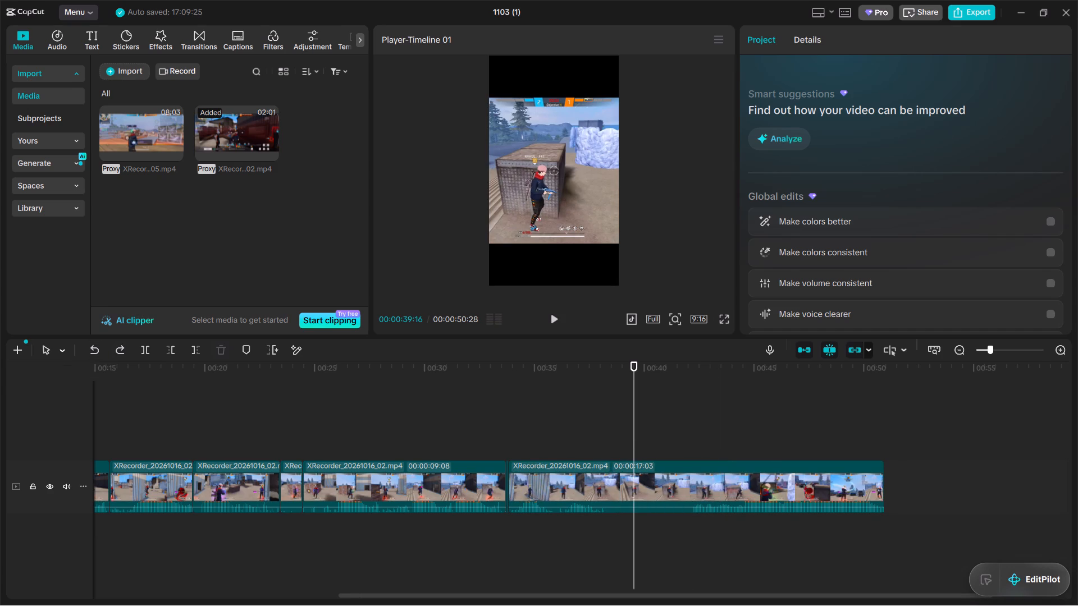
{"action": "left_click", "coordinate": [636, 432]}
{"action": "double_click", "coordinate": [636, 432]}
{"action": "left_click_drag", "start_coordinate": [638, 431], "coordinate": [647, 435]}
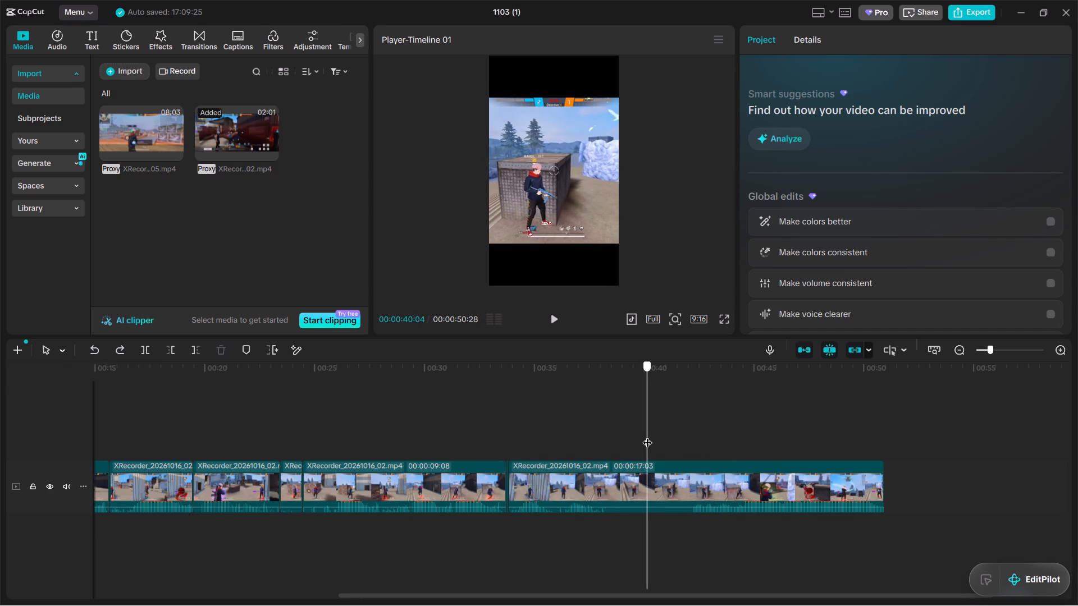
{"action": "left_click_drag", "start_coordinate": [647, 435], "coordinate": [670, 447]}
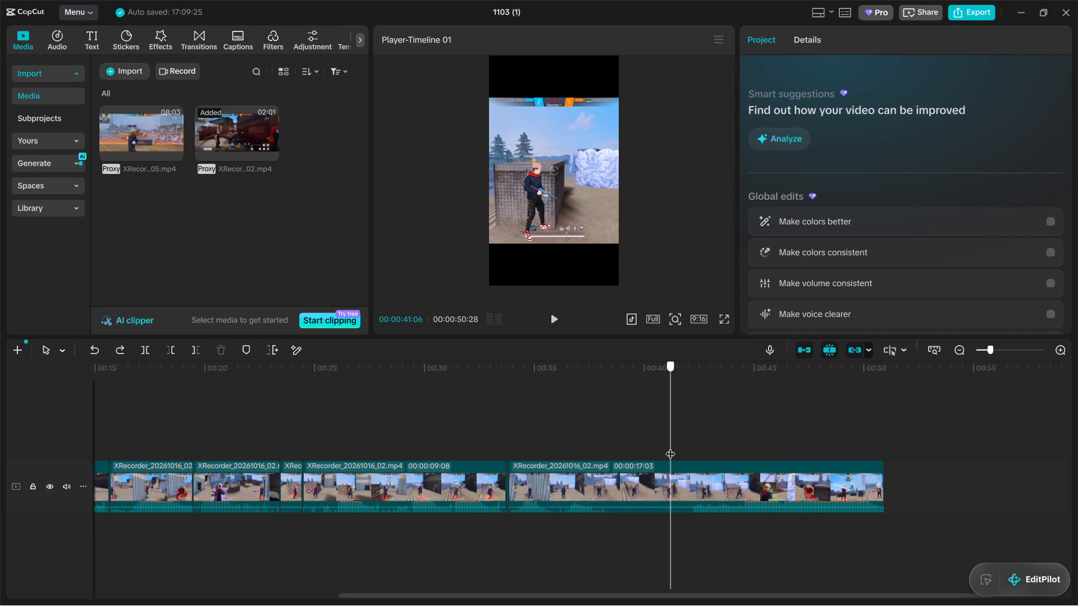
{"action": "left_click_drag", "start_coordinate": [670, 447], "coordinate": [669, 455]}
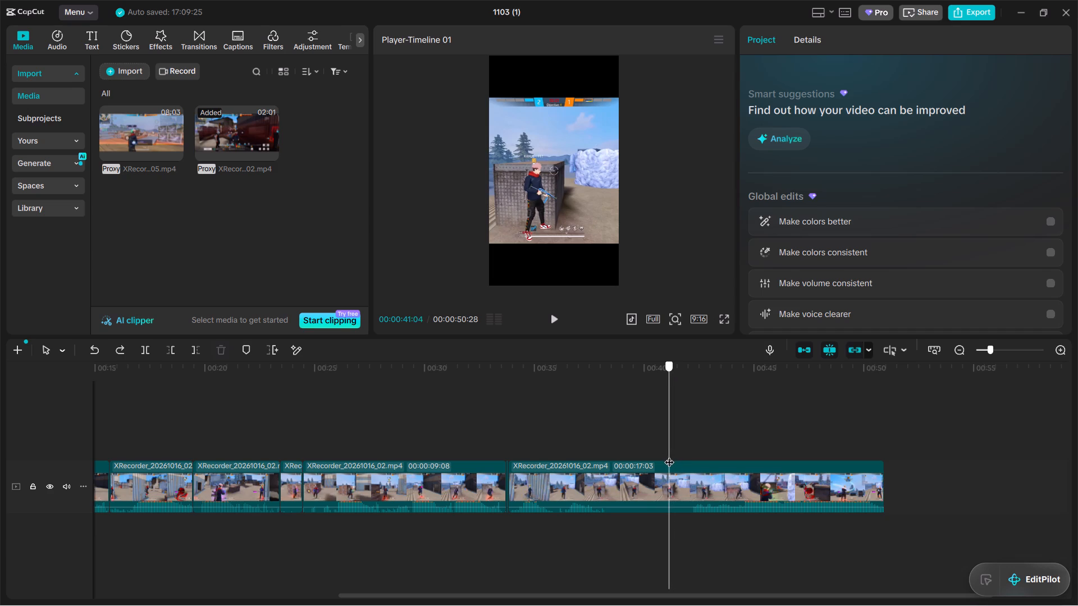
{"action": "left_click_drag", "start_coordinate": [669, 455], "coordinate": [661, 465]}
{"action": "left_click", "coordinate": [636, 502]}
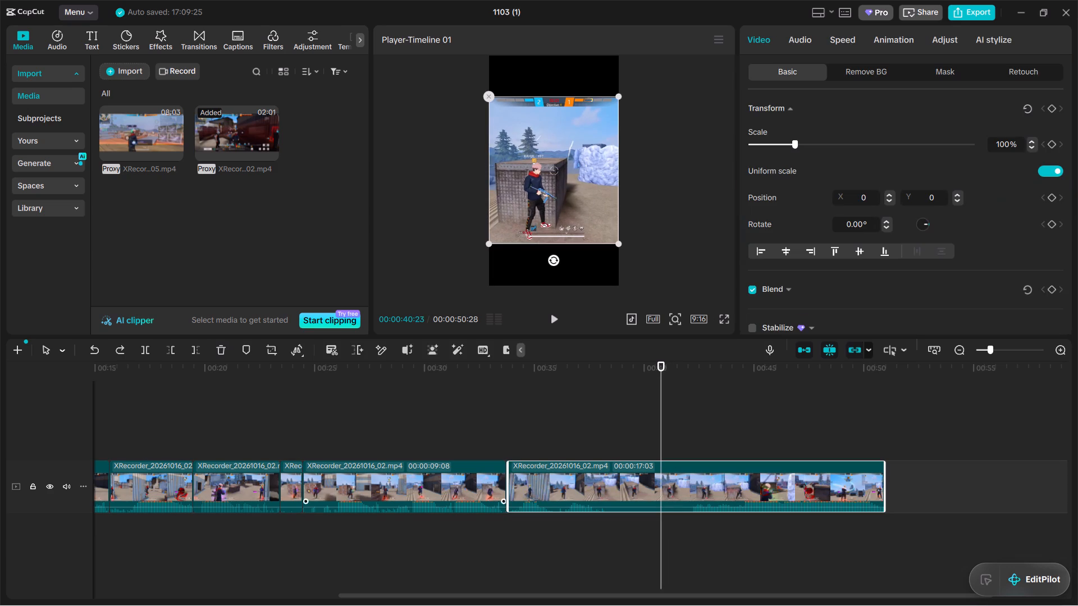
{"action": "left_click", "coordinate": [149, 352]}
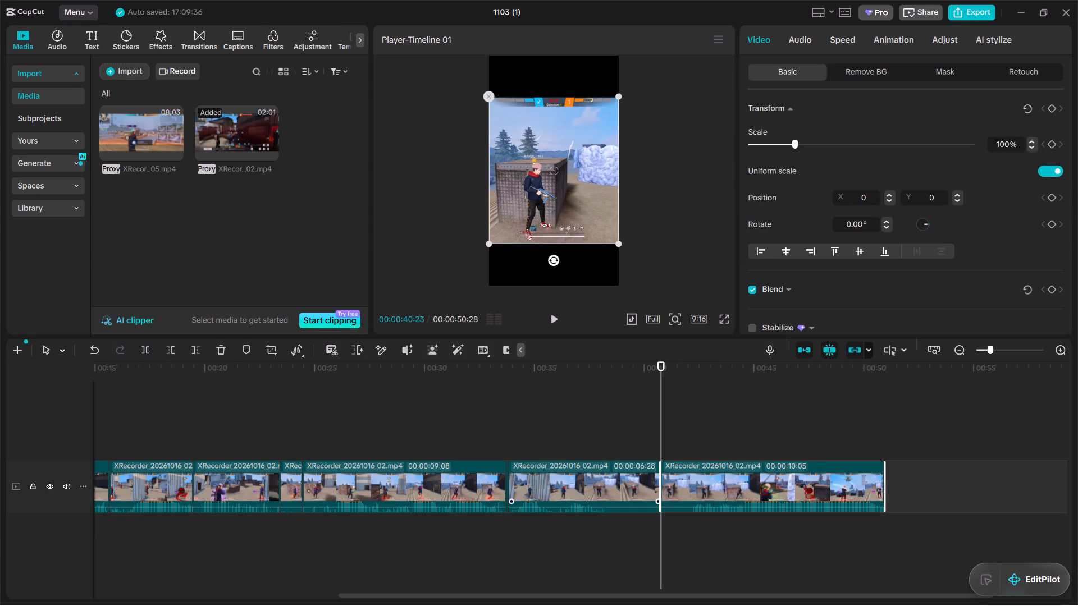
Speed up the idle part before the 00:00:40:23 split to 69.33x.
{"action": "left_click", "coordinate": [554, 481]}
{"action": "left_click", "coordinate": [834, 44]}
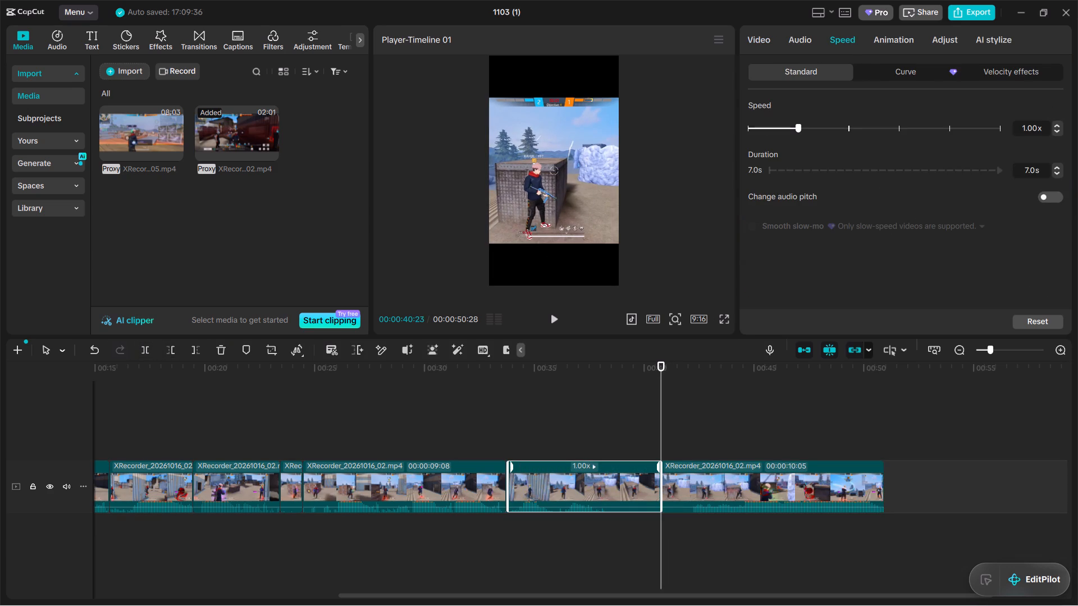
{"action": "left_click_drag", "start_coordinate": [798, 122], "coordinate": [1077, 128]}
{"action": "left_click", "coordinate": [1077, 128]}
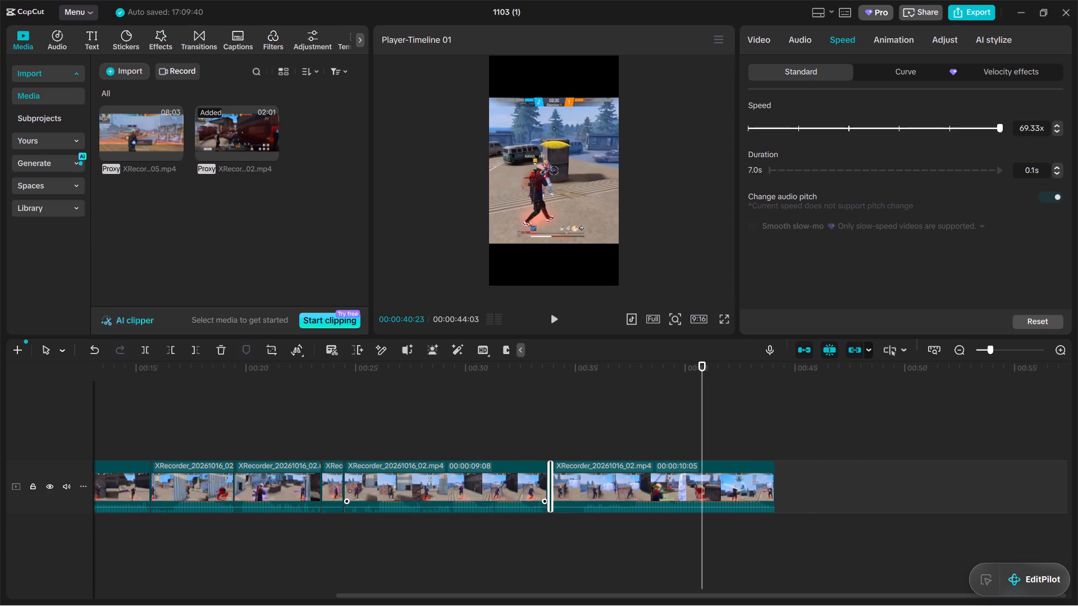
Play the edit across the sped-up section and through the final fight to 00:00:43:11.
{"action": "left_click", "coordinate": [526, 426]}
{"action": "key", "text": "space"}
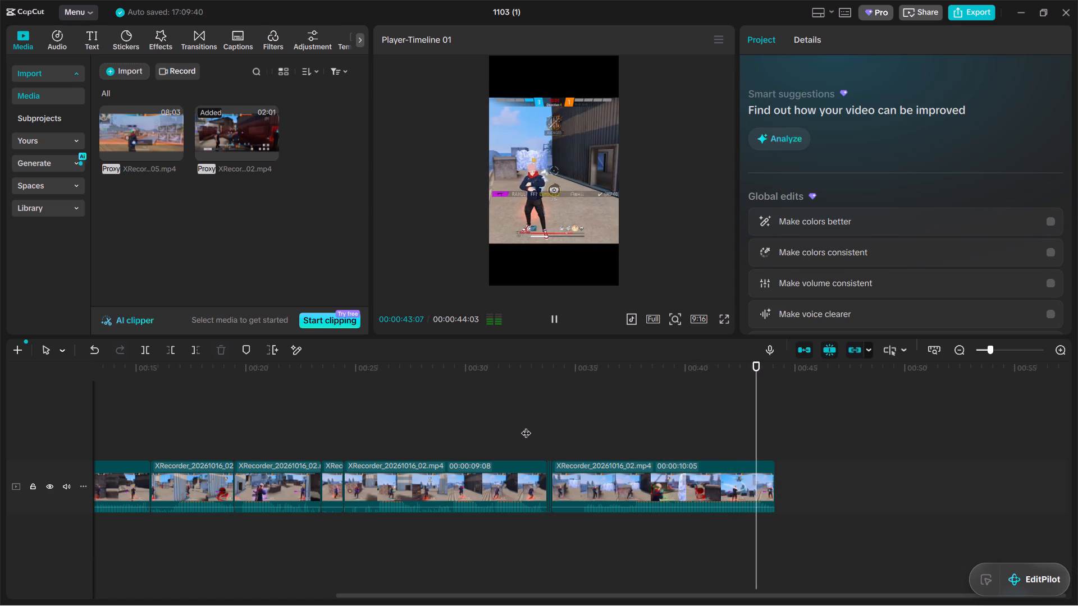
{"action": "key", "text": "space"}
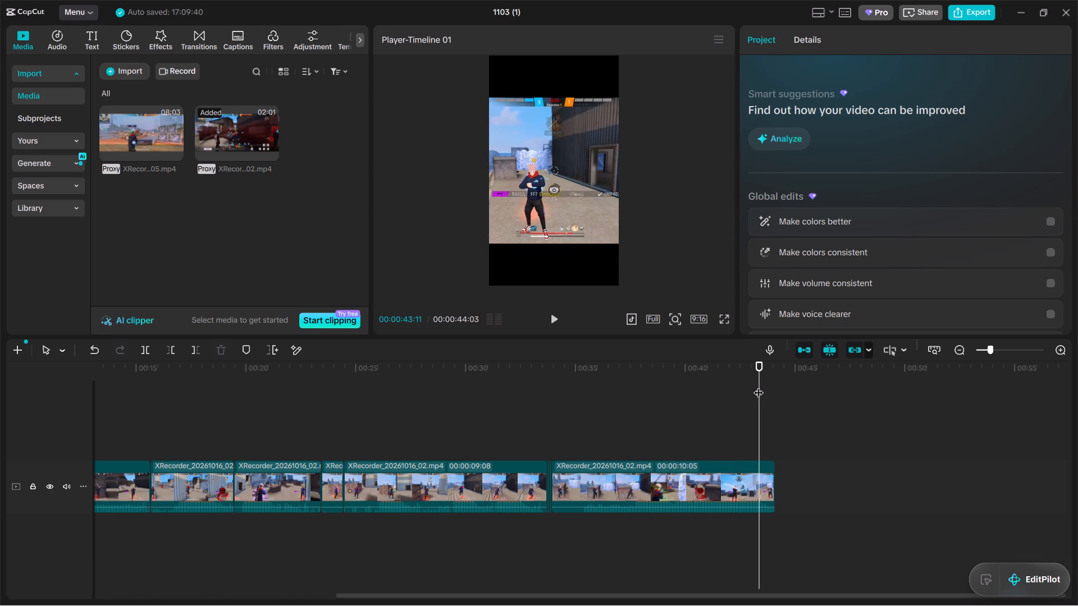
Scrub through the edit from its end back to the middle clips to review the cuts.
{"action": "left_click_drag", "start_coordinate": [759, 385], "coordinate": [781, 401]}
{"action": "left_click", "coordinate": [781, 401]}
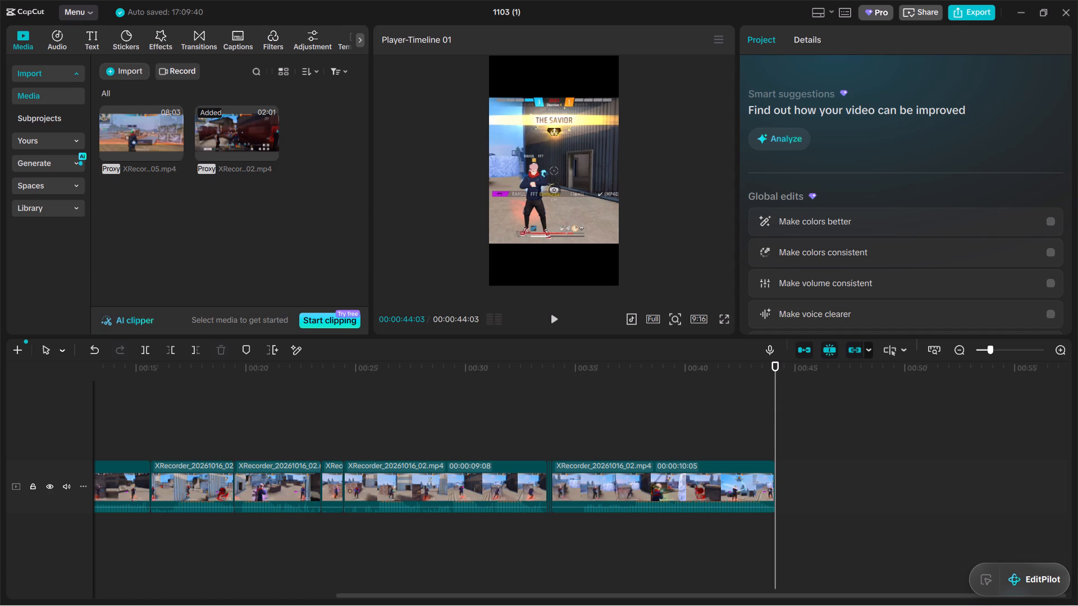
{"action": "left_click", "coordinate": [779, 387]}
{"action": "left_click_drag", "start_coordinate": [779, 387], "coordinate": [723, 397]}
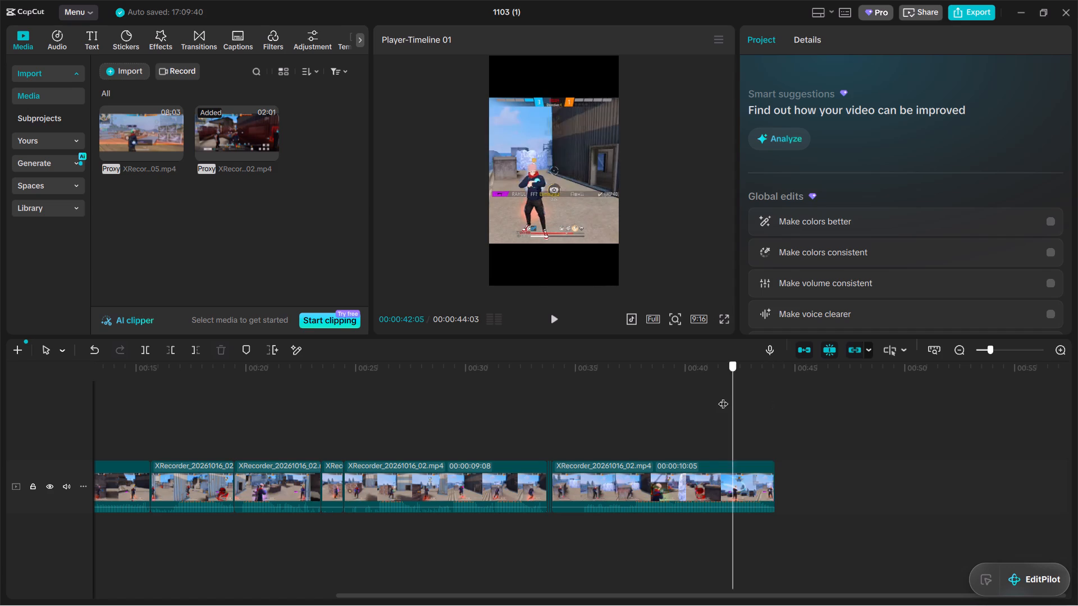
{"action": "left_click_drag", "start_coordinate": [723, 397], "coordinate": [710, 400]}
{"action": "left_click_drag", "start_coordinate": [547, 436], "coordinate": [455, 442]}
{"action": "left_click_drag", "start_coordinate": [395, 447], "coordinate": [35, 486]}
{"action": "triple_click", "coordinate": [0, 505]}
{"action": "left_click", "coordinate": [265, 403]}
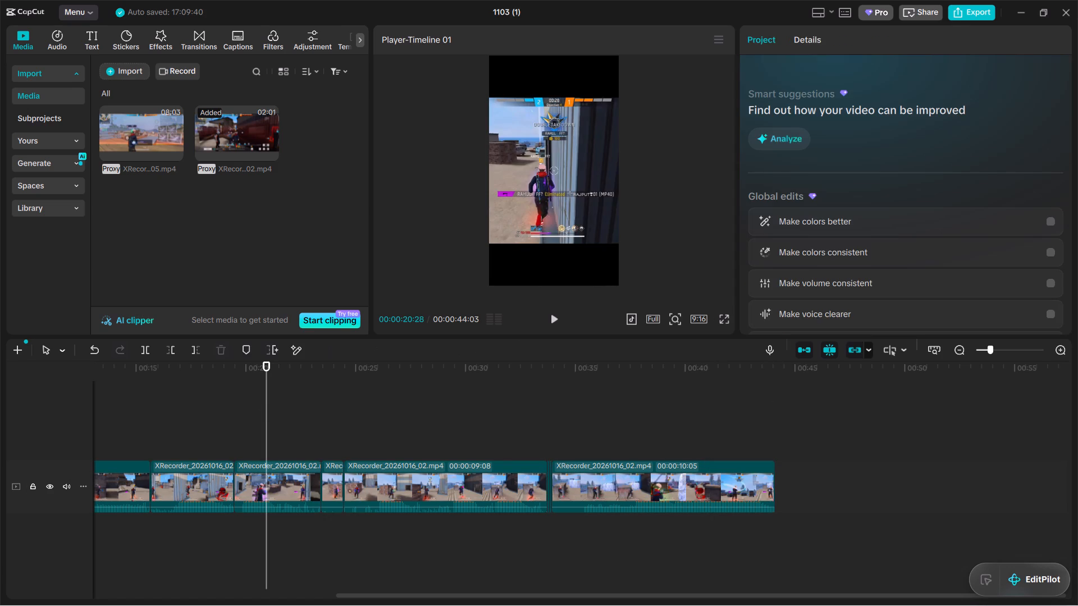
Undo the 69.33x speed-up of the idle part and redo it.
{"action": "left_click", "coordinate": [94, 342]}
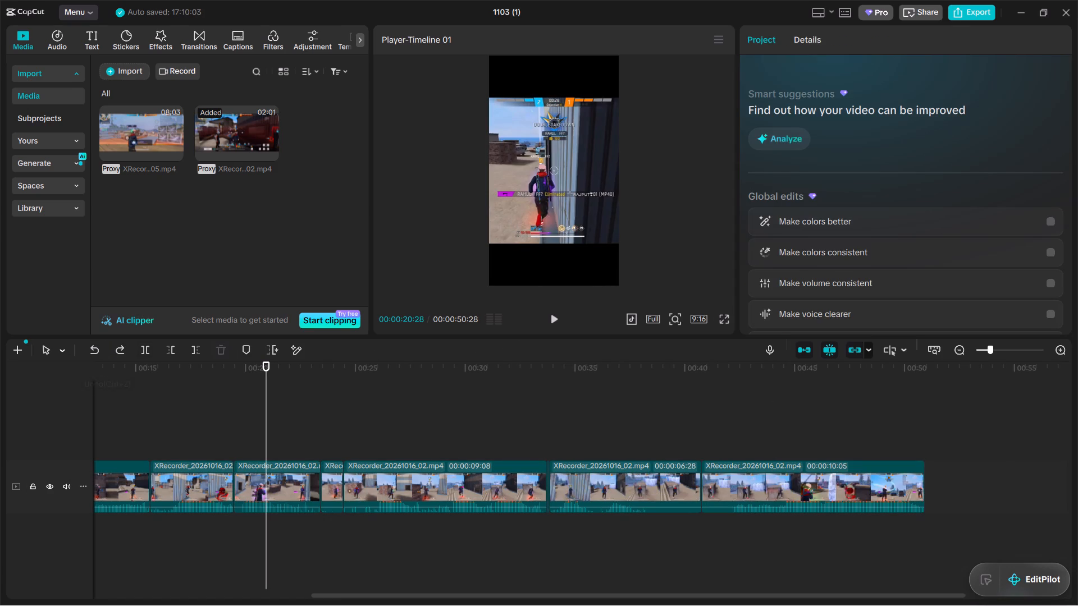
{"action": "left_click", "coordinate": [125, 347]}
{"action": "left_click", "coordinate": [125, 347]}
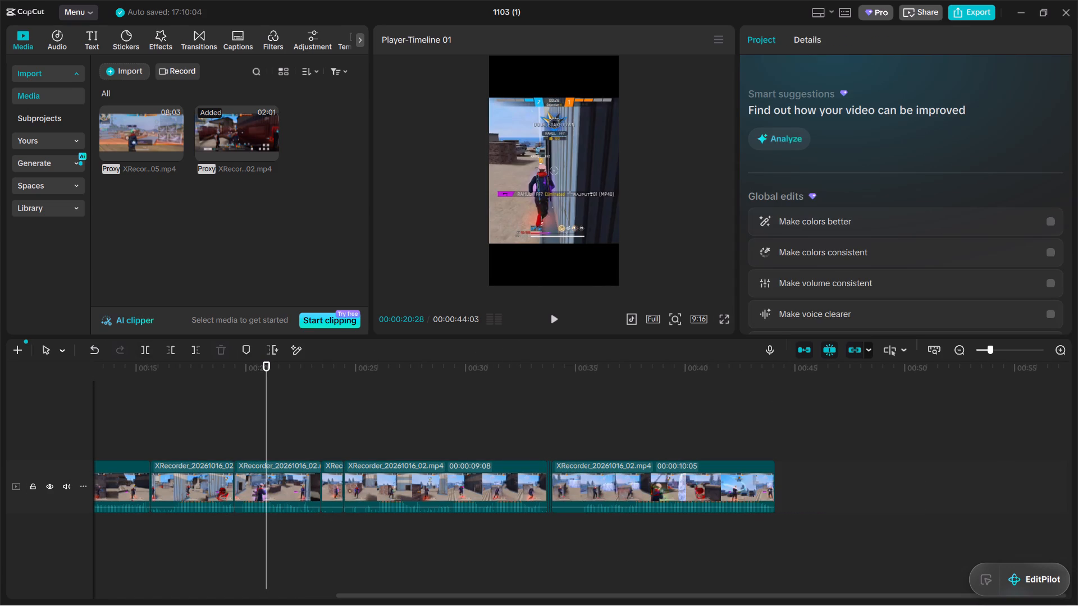
Return to the start of the timeline and set the first clip's speed to 1.04x.
{"action": "left_click_drag", "start_coordinate": [269, 386], "coordinate": [259, 392]}
{"action": "left_click_drag", "start_coordinate": [255, 393], "coordinate": [0, 463]}
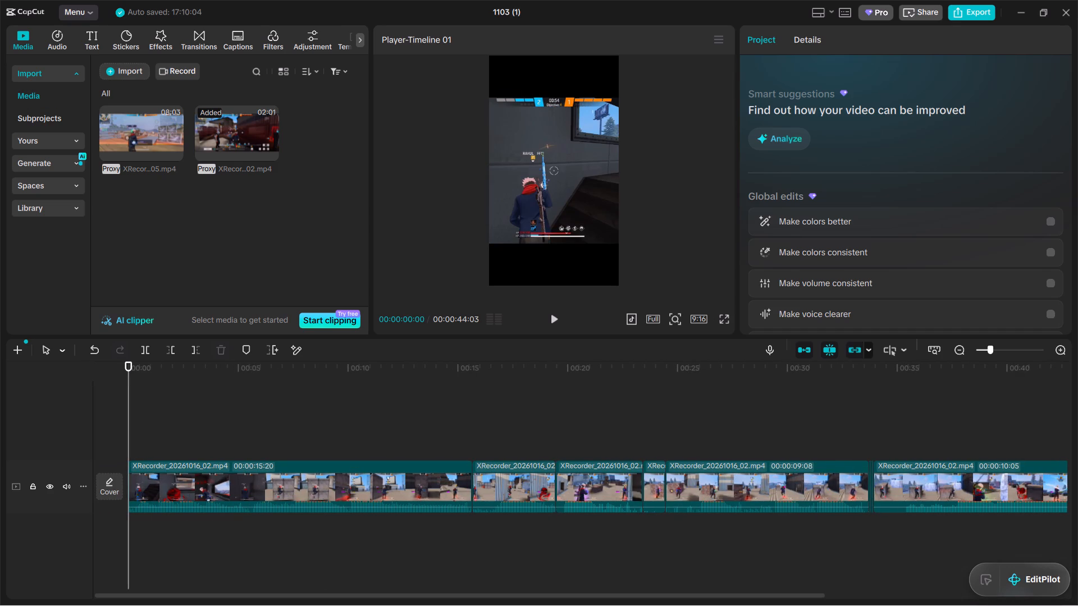
{"action": "left_click", "coordinate": [190, 458]}
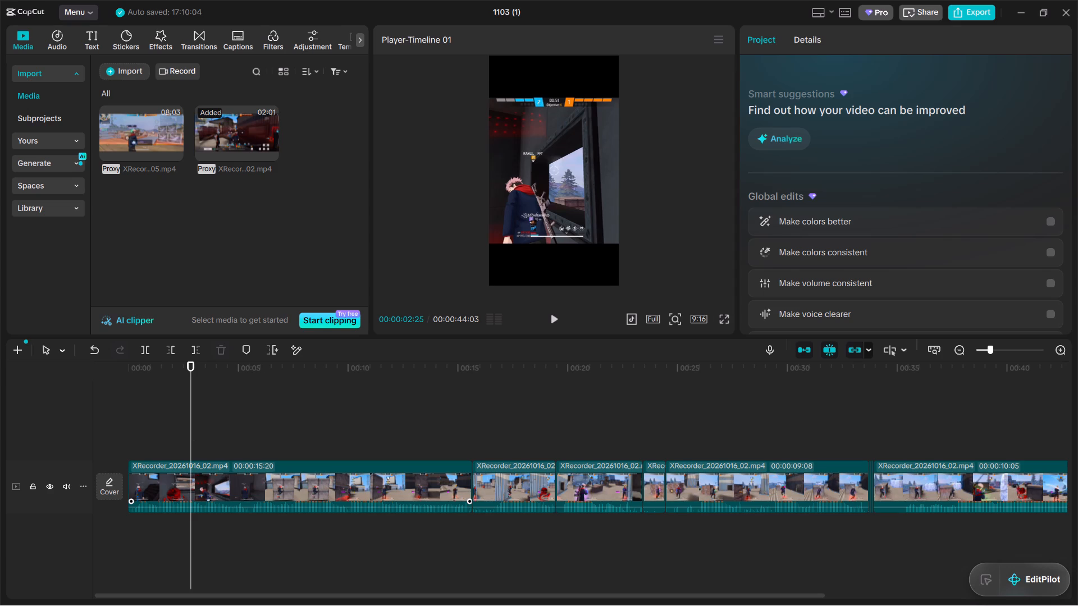
{"action": "double_click", "coordinate": [252, 474]}
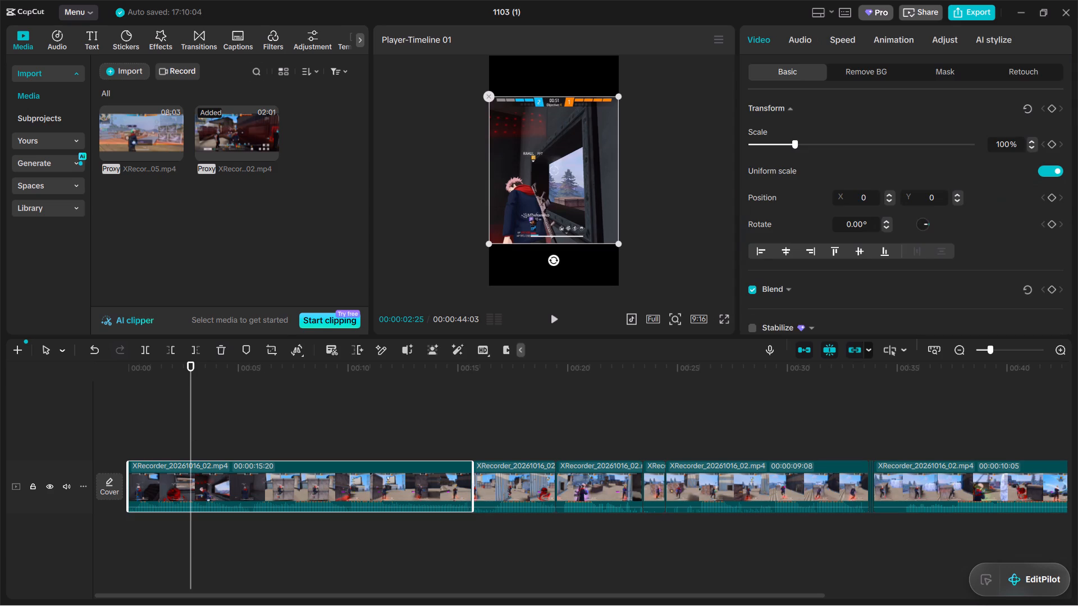
{"action": "left_click", "coordinate": [842, 43]}
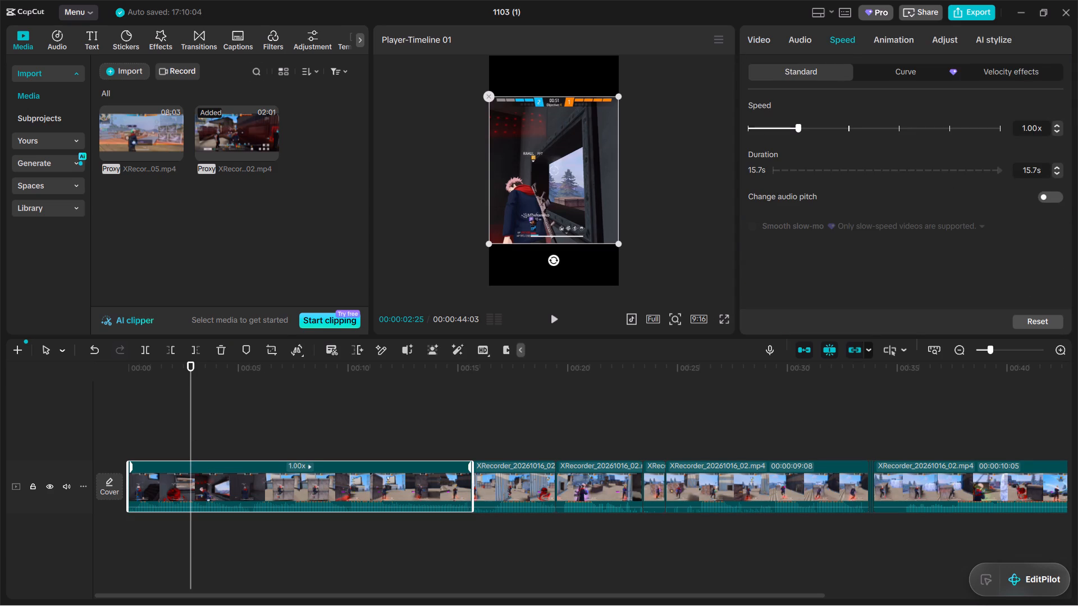
{"action": "left_click", "coordinate": [1037, 125]}
{"action": "key", "text": "BackSpace"}
{"action": "key", "text": "4"}
Set the second clip's speed to 1.04x.
{"action": "triple_click", "coordinate": [513, 484]}
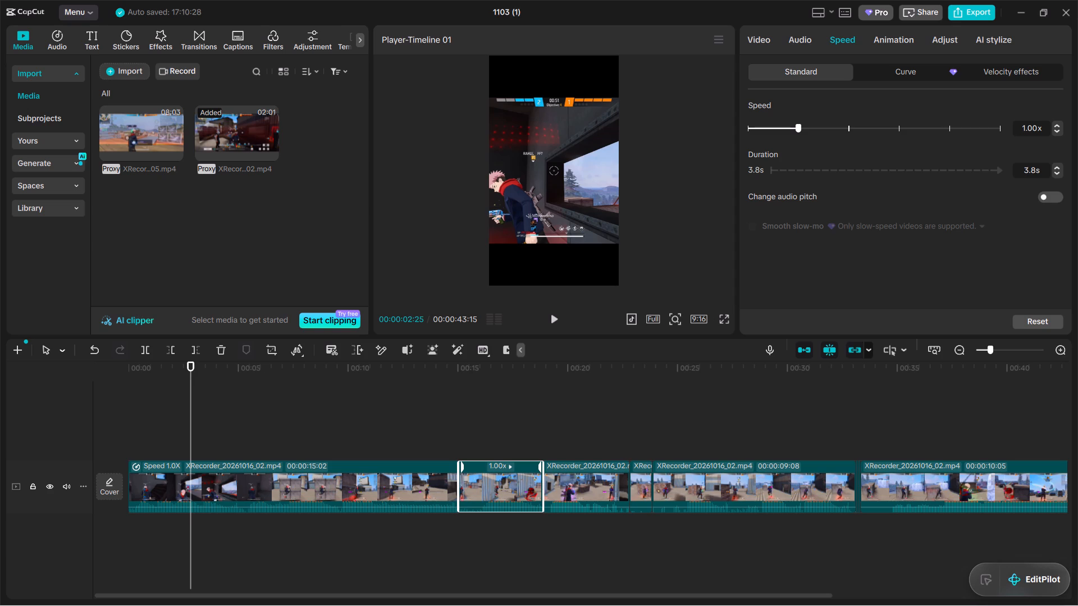
{"action": "left_click", "coordinate": [1037, 125]}
{"action": "key", "text": "BackSpace"}
{"action": "key", "text": "4"}
Set the third clip's speed to 1.04x.
{"action": "left_click", "coordinate": [567, 470]}
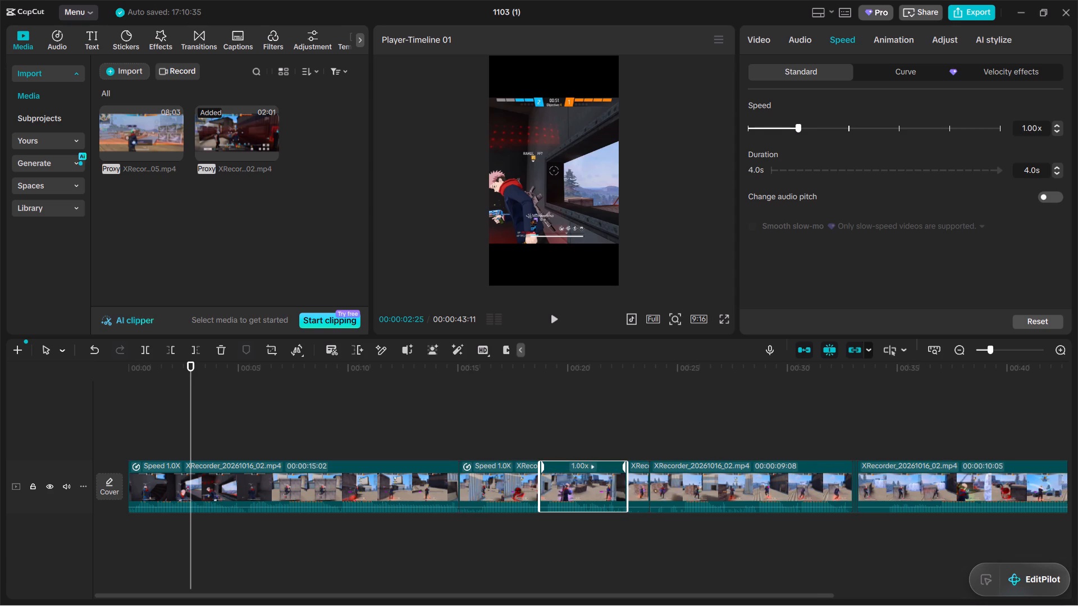
{"action": "left_click", "coordinate": [1035, 128]}
{"action": "key", "text": "BackSpace"}
{"action": "key", "text": "4"}
{"action": "key", "text": "Return"}
Set the speed of the short fourth clip to 1.04x.
{"action": "left_click", "coordinate": [627, 430]}
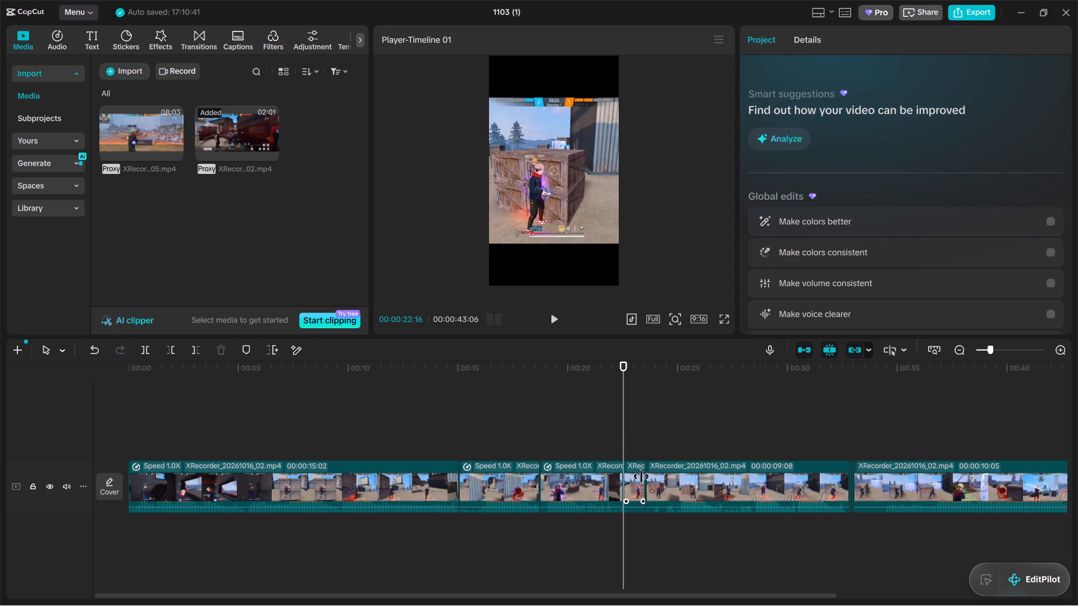
{"action": "left_click", "coordinate": [633, 475]}
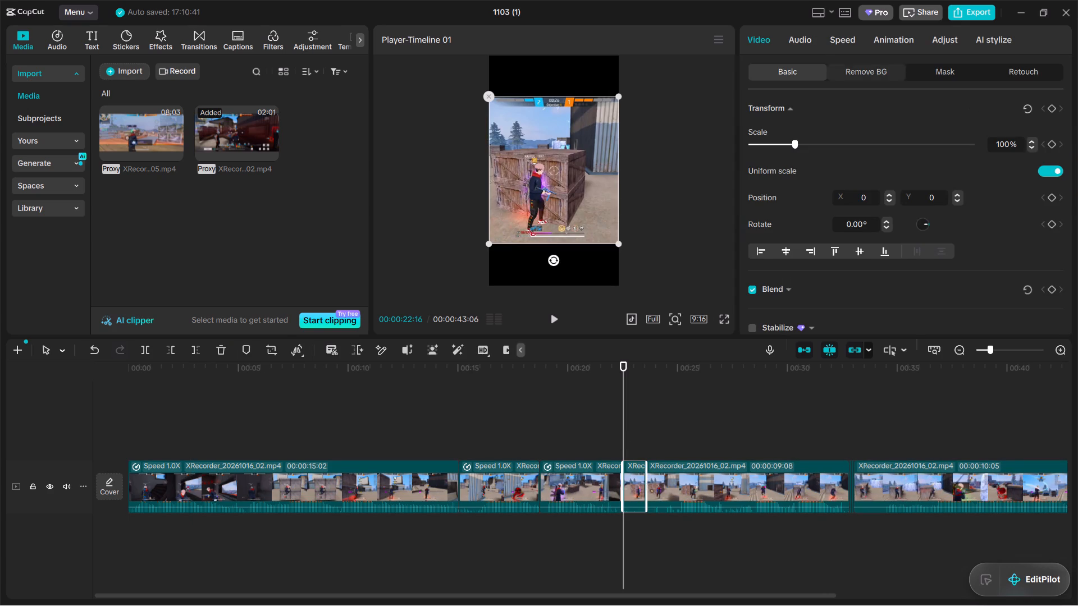
{"action": "left_click", "coordinate": [847, 42]}
{"action": "left_click", "coordinate": [1035, 125]}
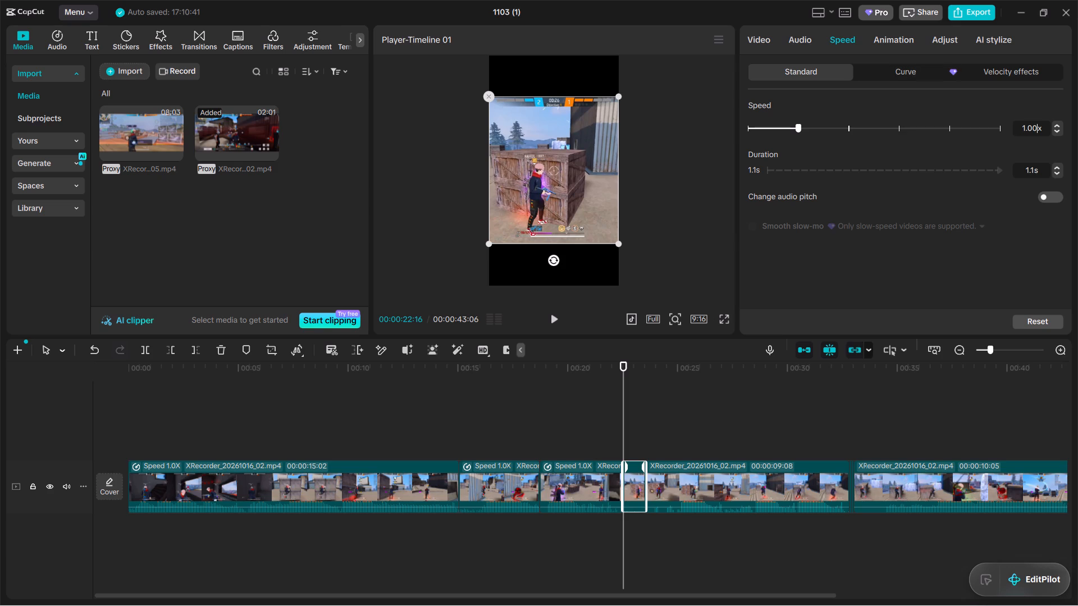
{"action": "key", "text": "BackSpace"}
{"action": "key", "text": "4"}
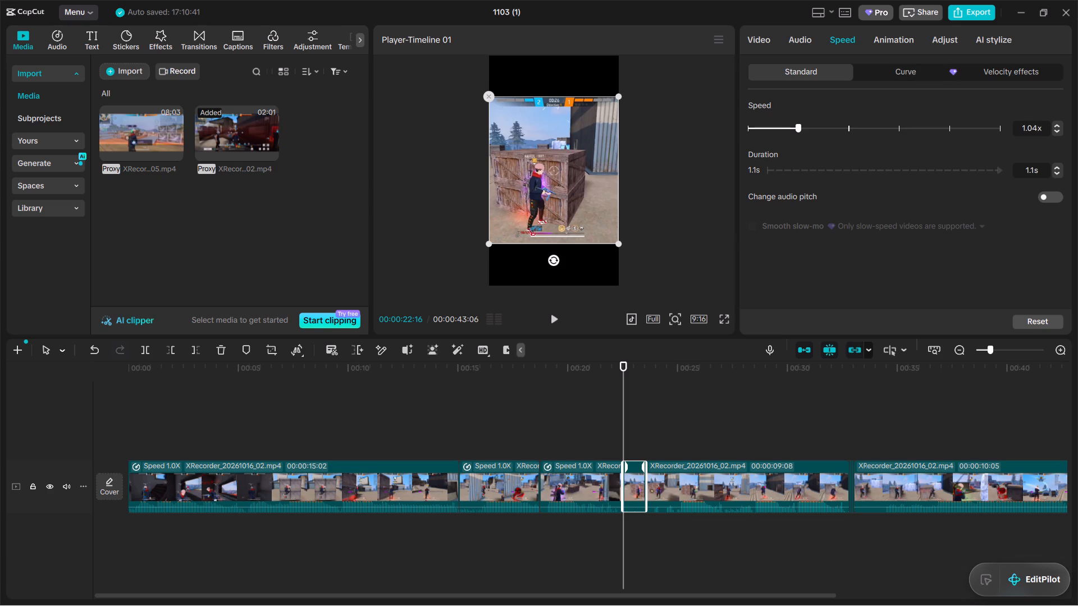
{"action": "left_click", "coordinate": [1063, 163]}
{"action": "key", "text": "Return"}
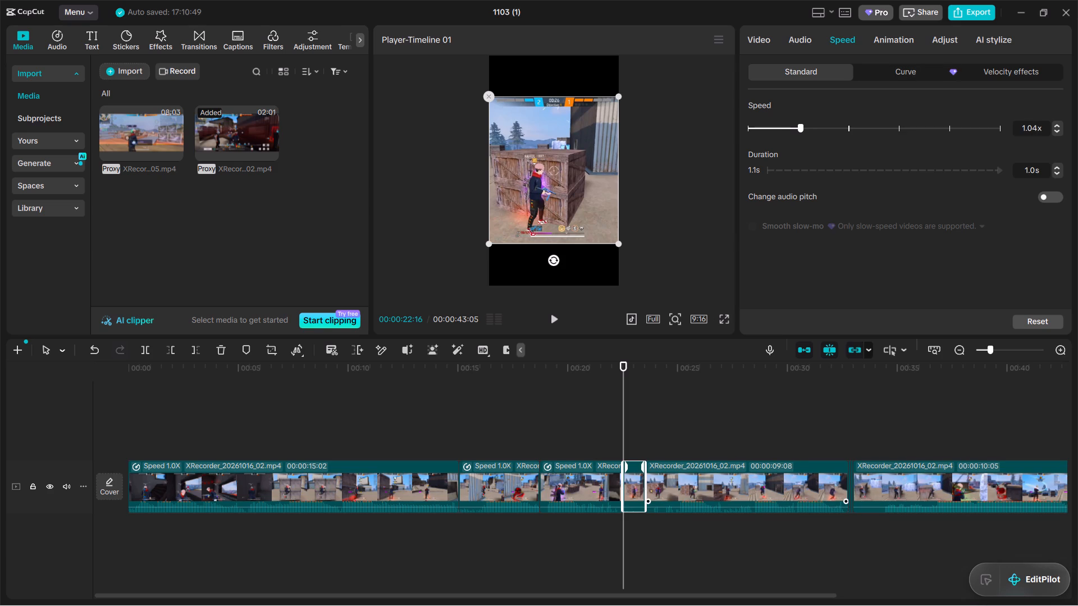
Set the speed of the fifth clip, just before the tiny sped-up section, to 1.04x.
{"action": "left_click", "coordinate": [677, 488]}
{"action": "left_click", "coordinate": [709, 433]}
{"action": "left_click", "coordinate": [703, 493]}
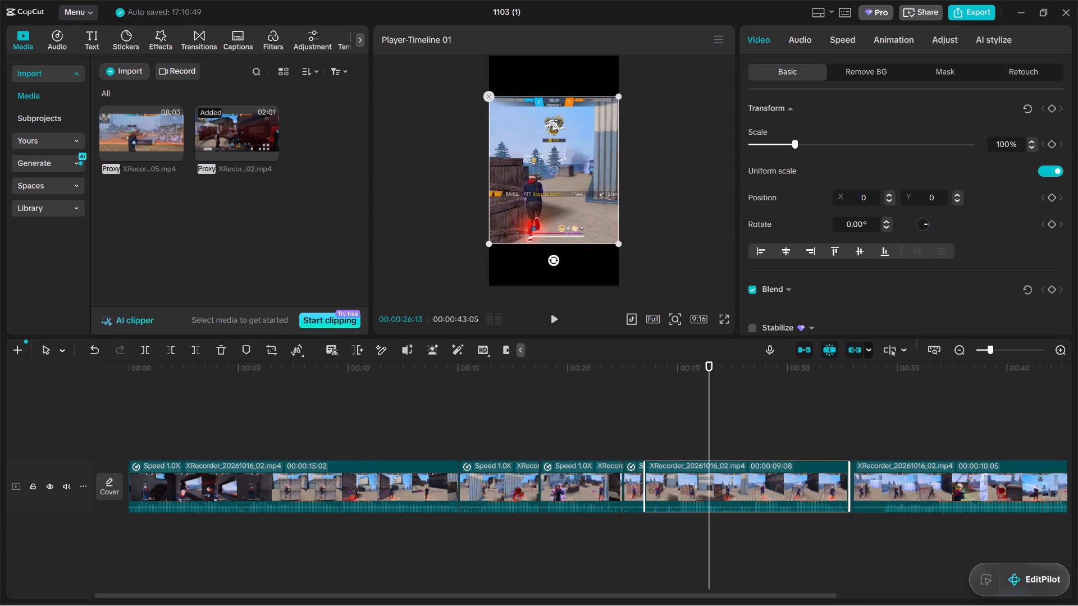
{"action": "left_click", "coordinate": [838, 35]}
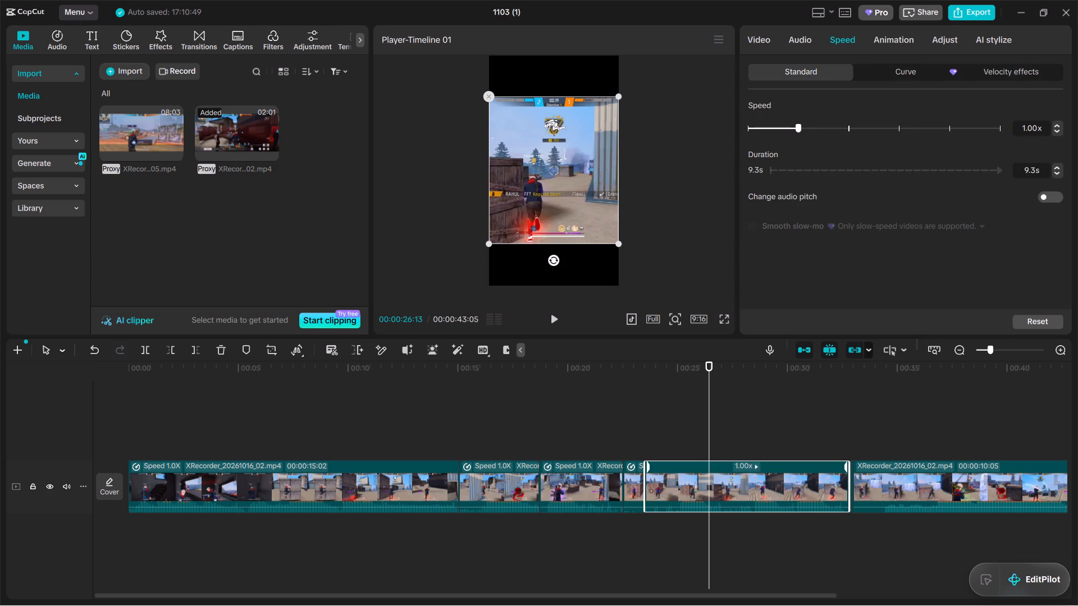
{"action": "left_click", "coordinate": [1034, 128]}
{"action": "key", "text": "Right"}
{"action": "key", "text": "BackSpace"}
{"action": "key", "text": "4"}
{"action": "left_click", "coordinate": [788, 423]}
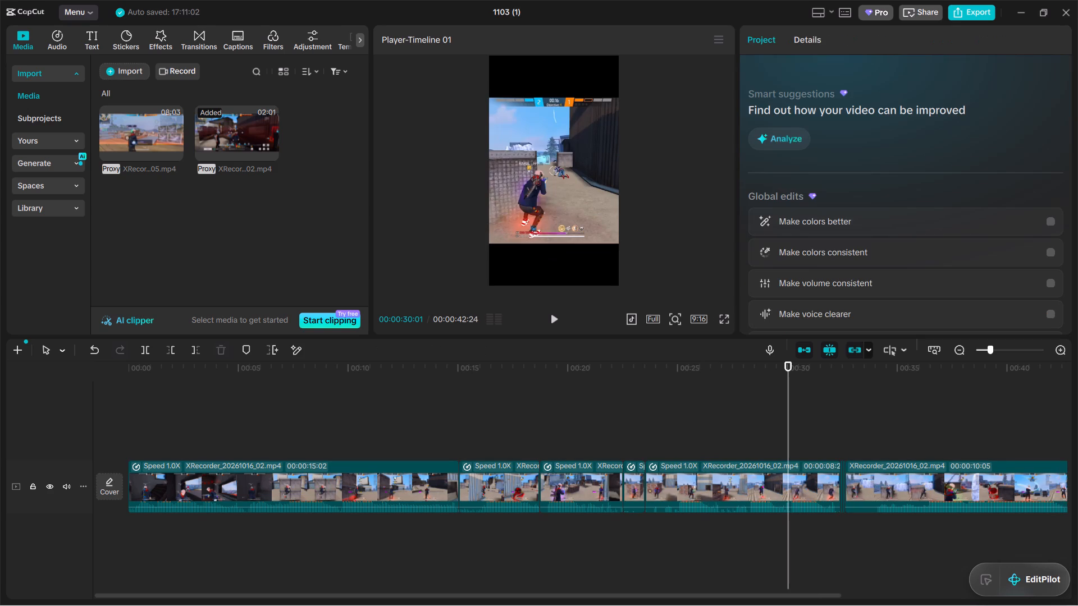
Set the speed of the last clip, containing the final fight, to 1.04x.
{"action": "double_click", "coordinate": [967, 414]}
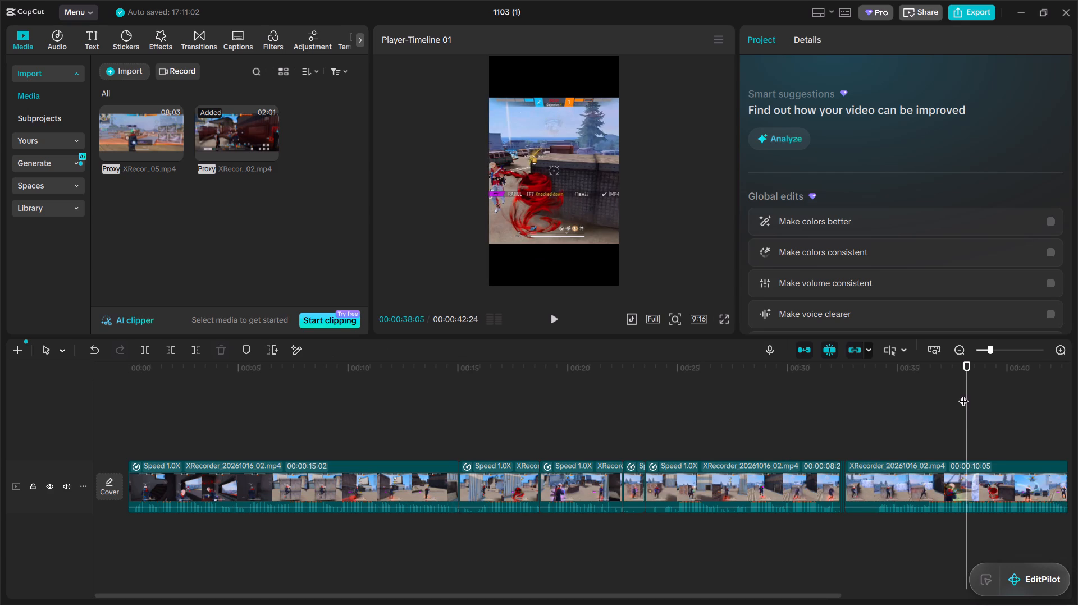
{"action": "left_click_drag", "start_coordinate": [969, 390], "coordinate": [963, 417]}
{"action": "left_click_drag", "start_coordinate": [944, 424], "coordinate": [934, 425]}
{"action": "left_click", "coordinate": [787, 478]}
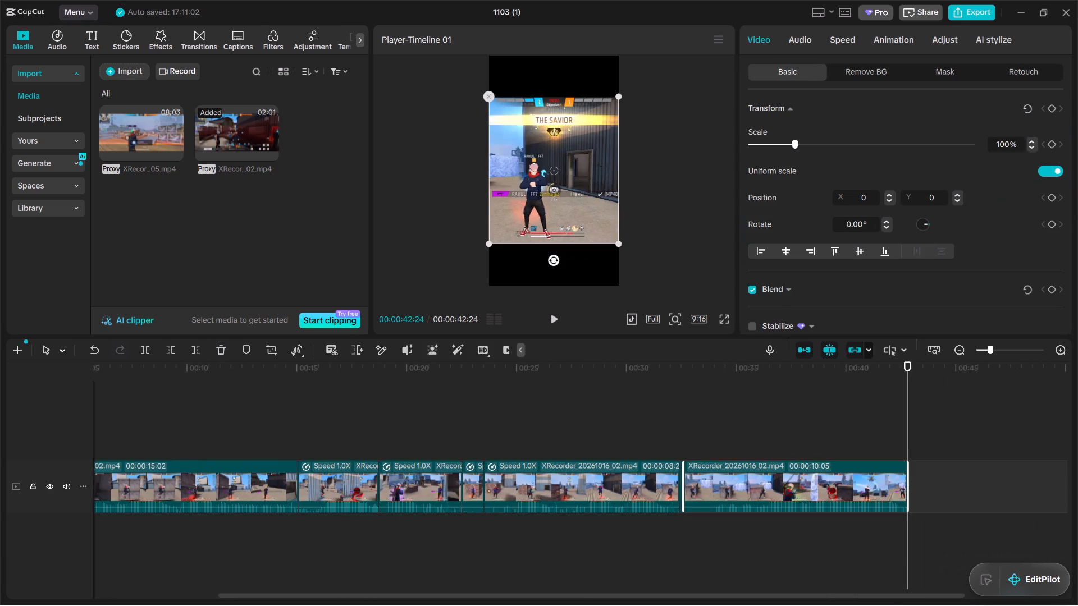
{"action": "left_click", "coordinate": [844, 45]}
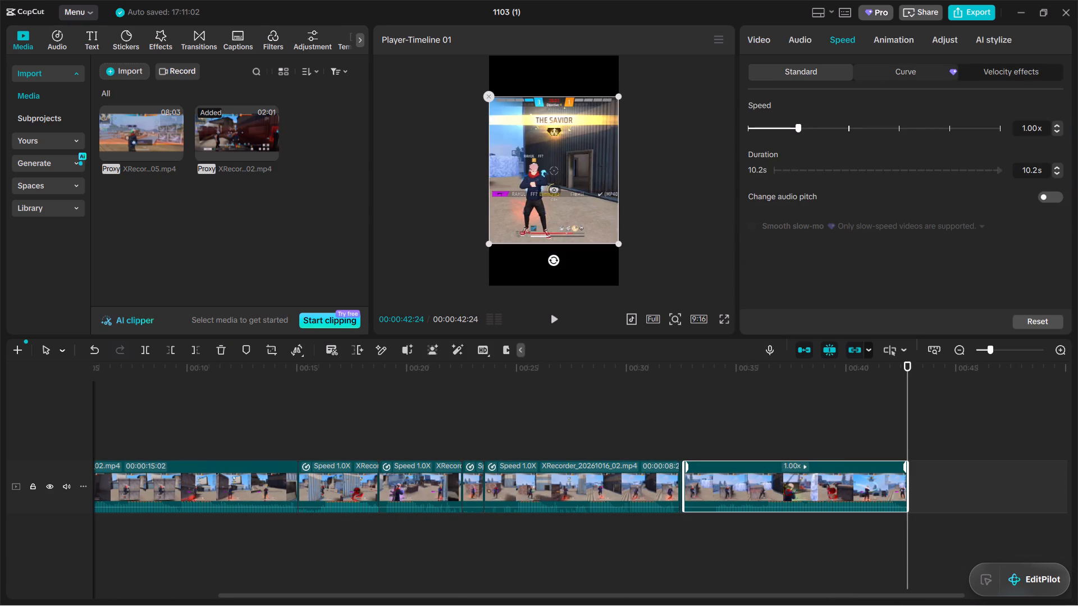
{"action": "left_click", "coordinate": [1039, 125]}
{"action": "key", "text": "BackSpace"}
{"action": "key", "text": "4"}
{"action": "key", "text": "Return"}
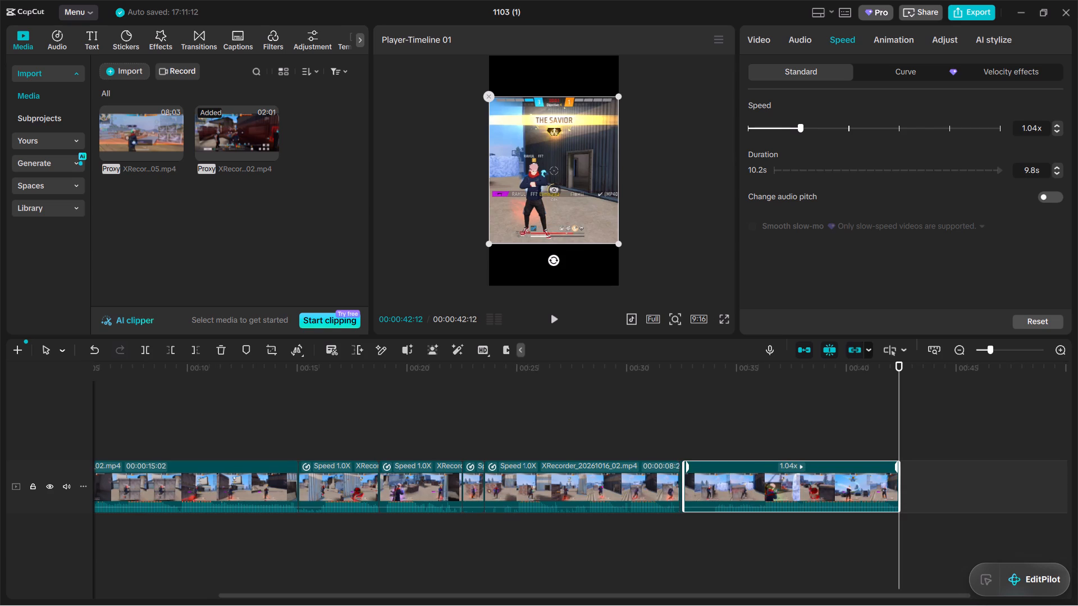
Play the edit from the beginning in full-screen preview to check the new speeds.
{"action": "left_click_drag", "start_coordinate": [896, 381], "coordinate": [0, 447]}
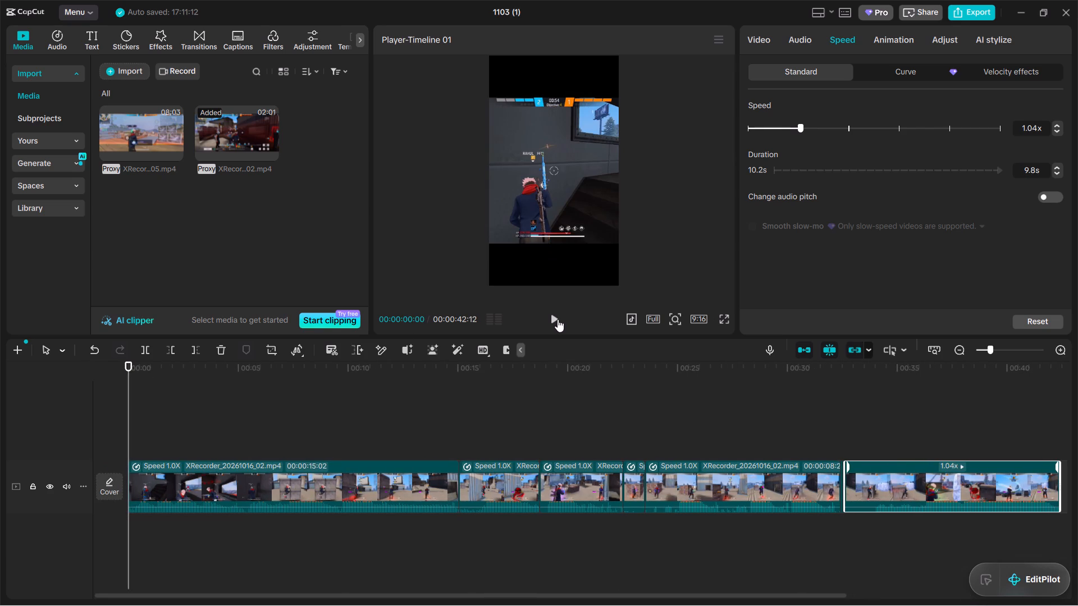
{"action": "key", "text": "space"}
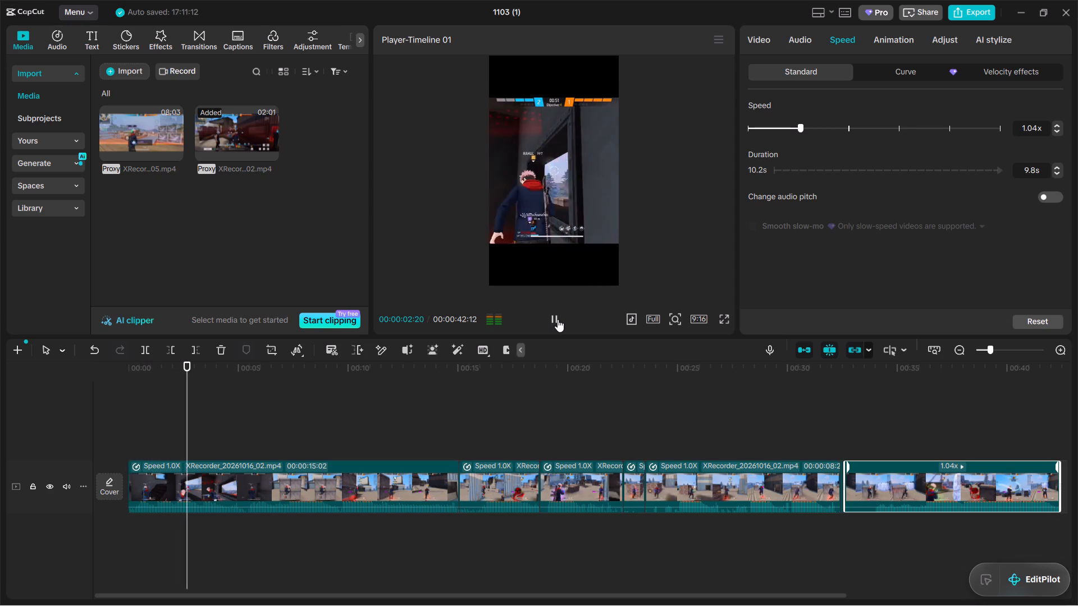
{"action": "left_click", "coordinate": [725, 320]}
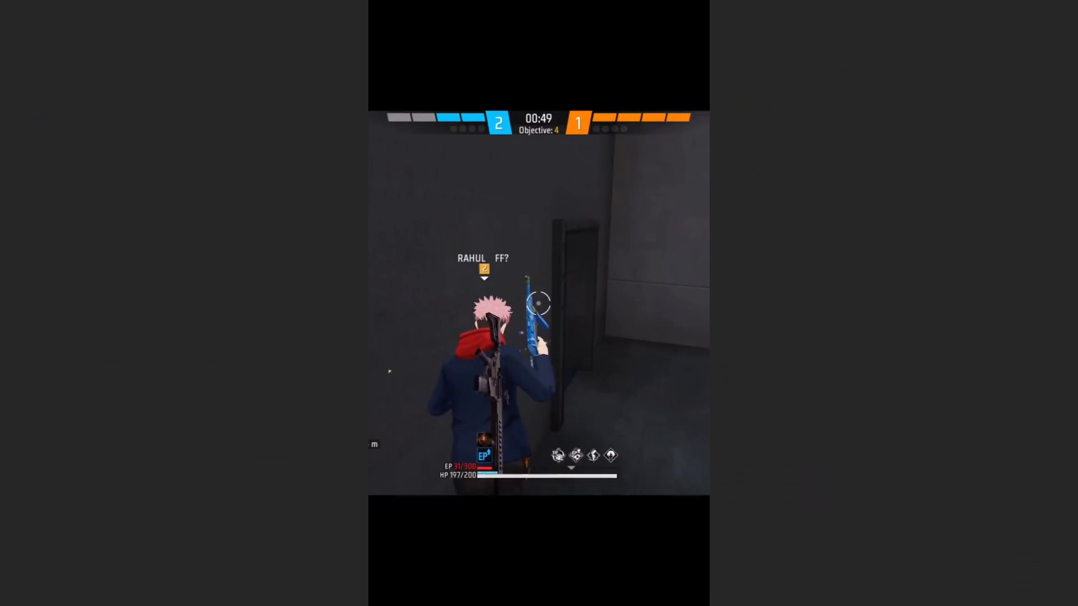
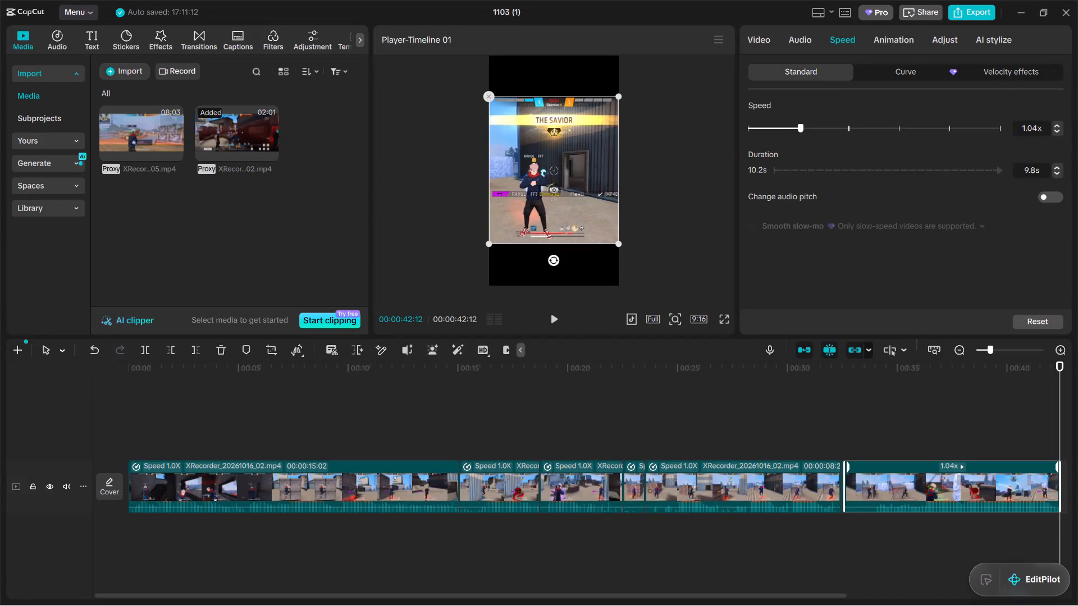
Look through the basic colour and lightness adjustment settings of the last clip.
{"action": "double_click", "coordinate": [937, 38]}
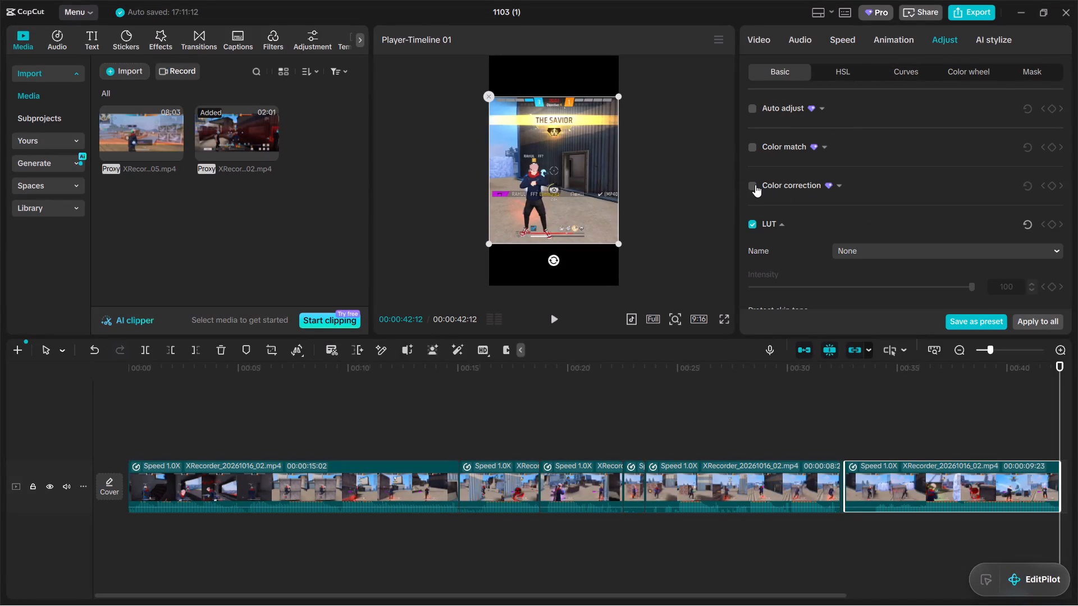
{"action": "scroll", "coordinate": [787, 186], "scroll_direction": "down", "scroll_amount": 2}
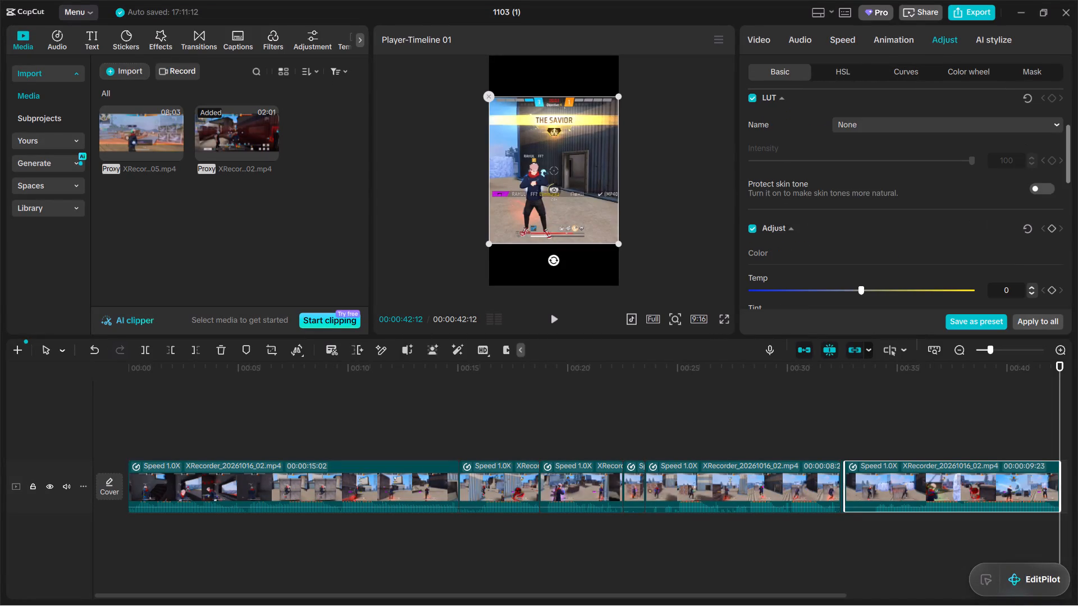
{"action": "scroll", "coordinate": [829, 190], "scroll_direction": "down", "scroll_amount": 2}
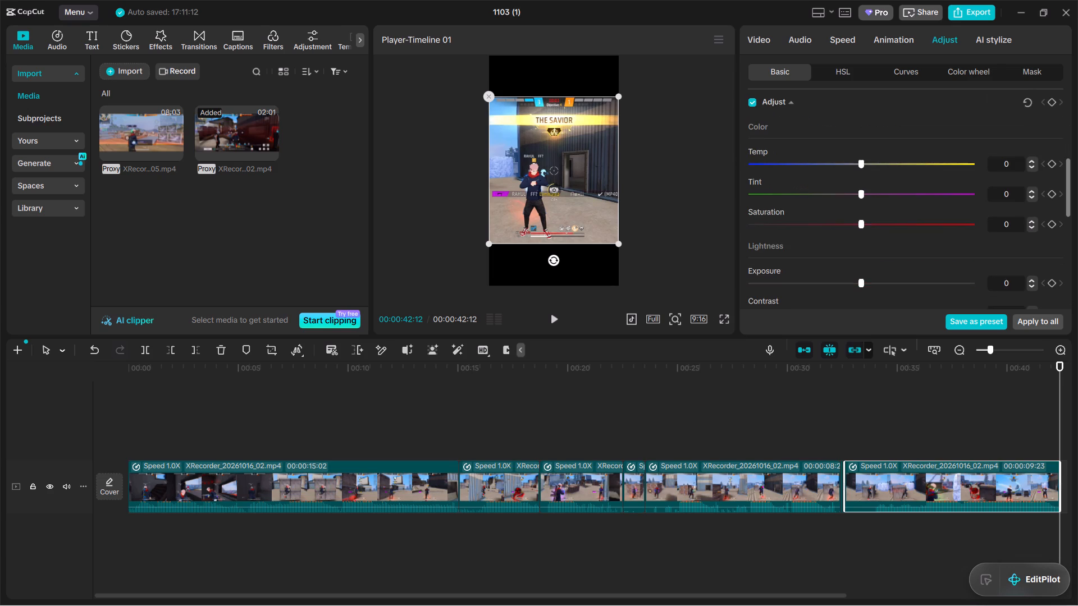
{"action": "scroll", "coordinate": [829, 210], "scroll_direction": "down", "scroll_amount": 2}
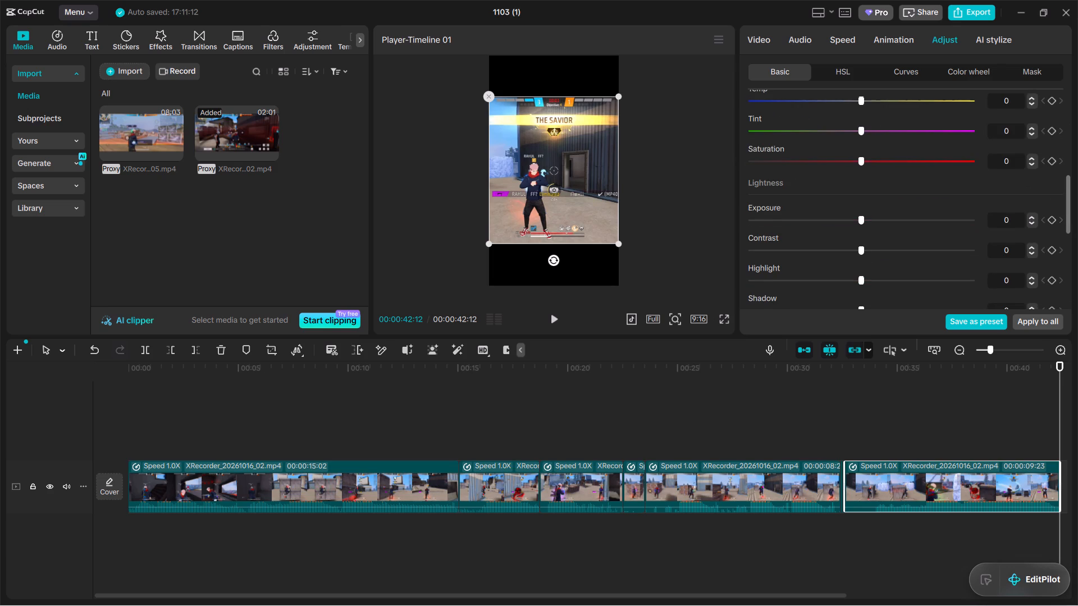
{"action": "scroll", "coordinate": [794, 233], "scroll_direction": "down", "scroll_amount": 1}
{"action": "scroll", "coordinate": [794, 233], "scroll_direction": "up", "scroll_amount": 1}
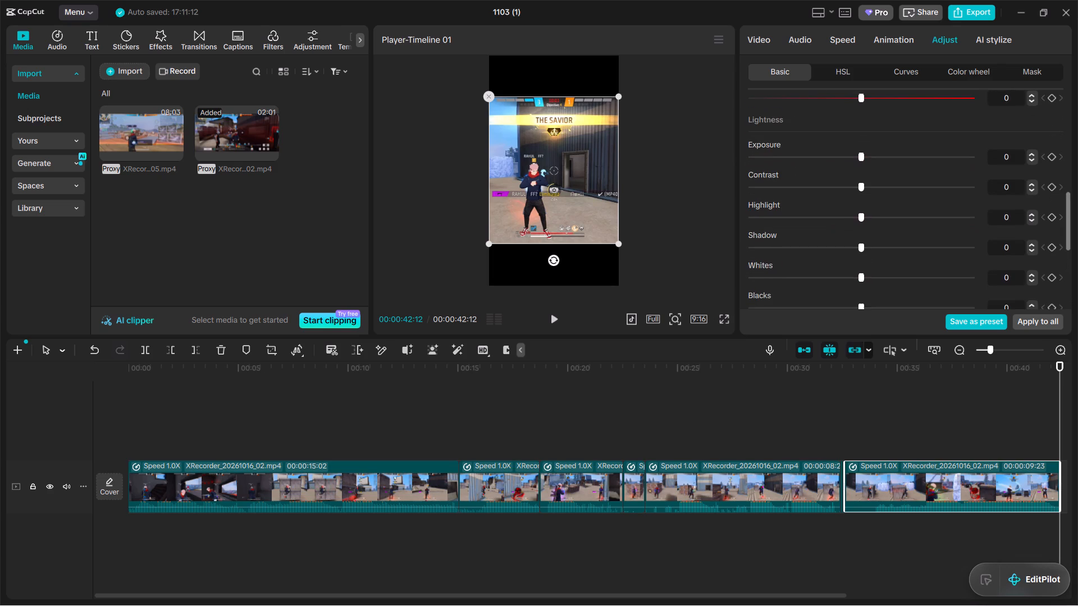
{"action": "scroll", "coordinate": [794, 233], "scroll_direction": "up", "scroll_amount": 1}
{"action": "scroll", "coordinate": [837, 130], "scroll_direction": "up", "scroll_amount": 1}
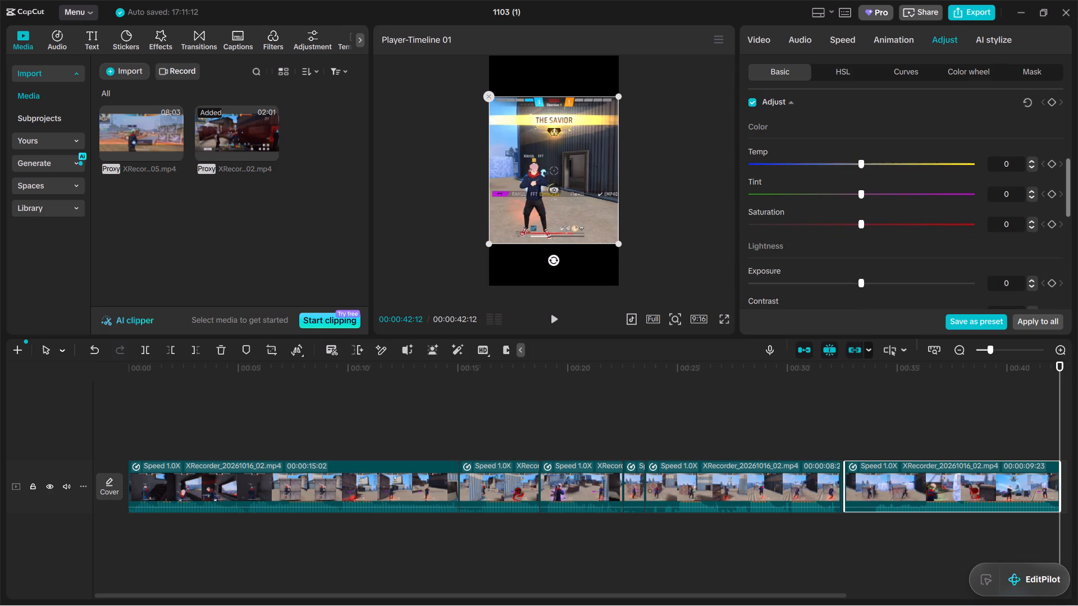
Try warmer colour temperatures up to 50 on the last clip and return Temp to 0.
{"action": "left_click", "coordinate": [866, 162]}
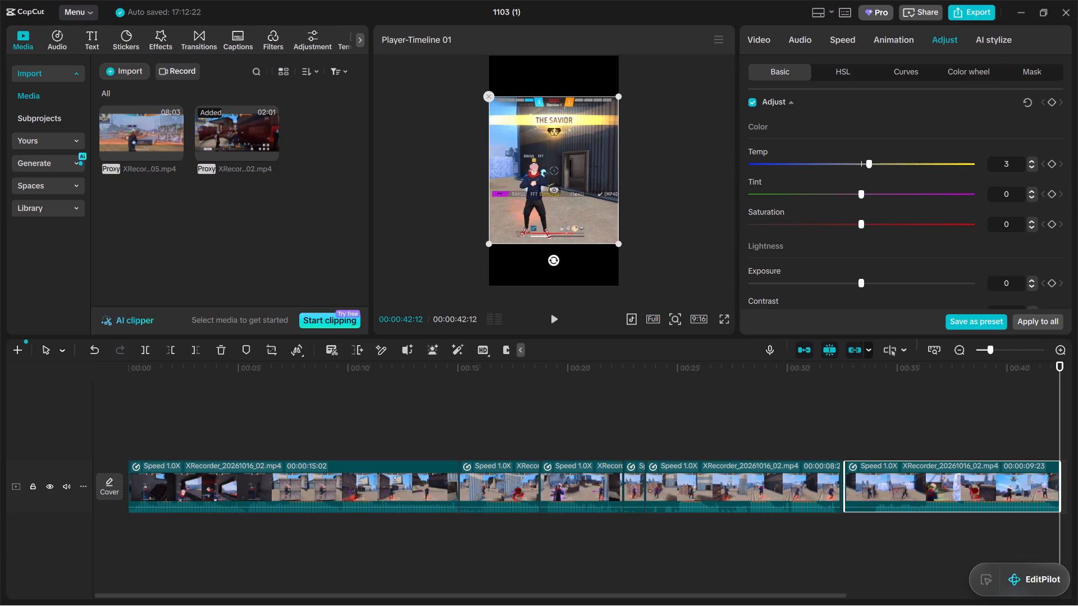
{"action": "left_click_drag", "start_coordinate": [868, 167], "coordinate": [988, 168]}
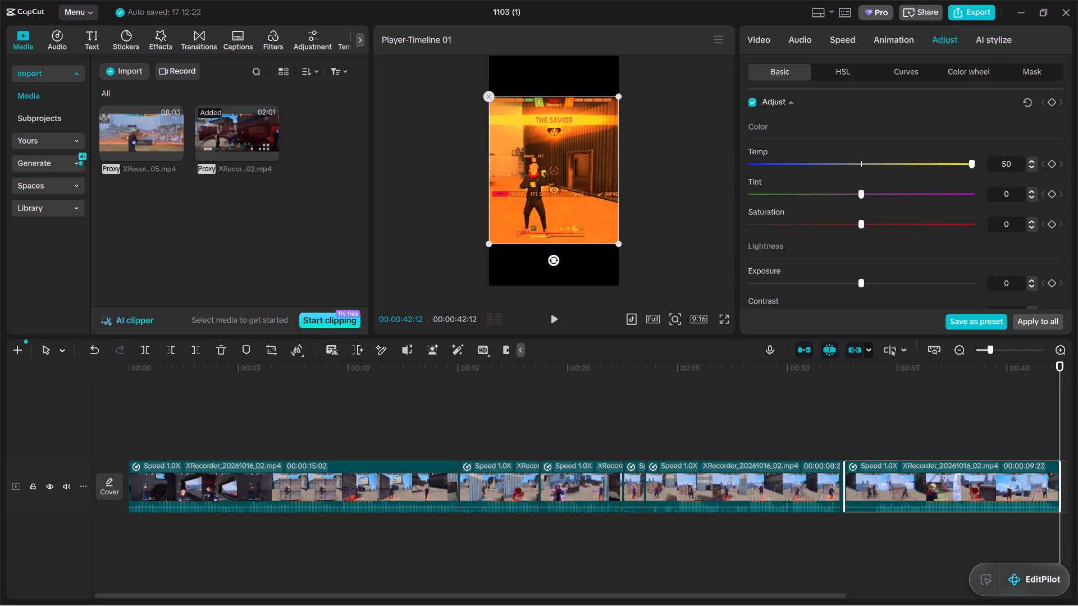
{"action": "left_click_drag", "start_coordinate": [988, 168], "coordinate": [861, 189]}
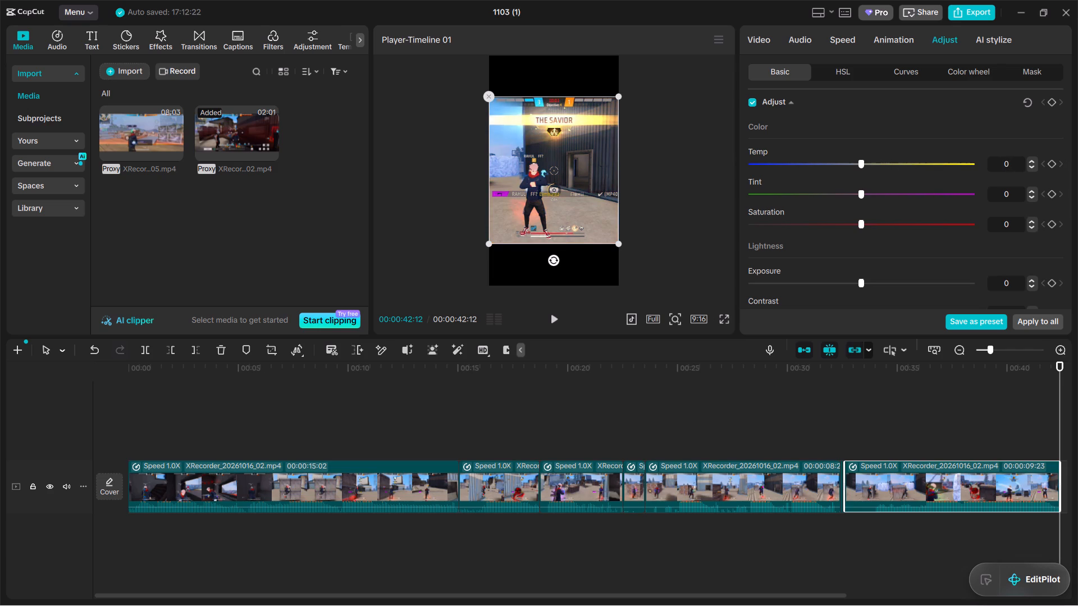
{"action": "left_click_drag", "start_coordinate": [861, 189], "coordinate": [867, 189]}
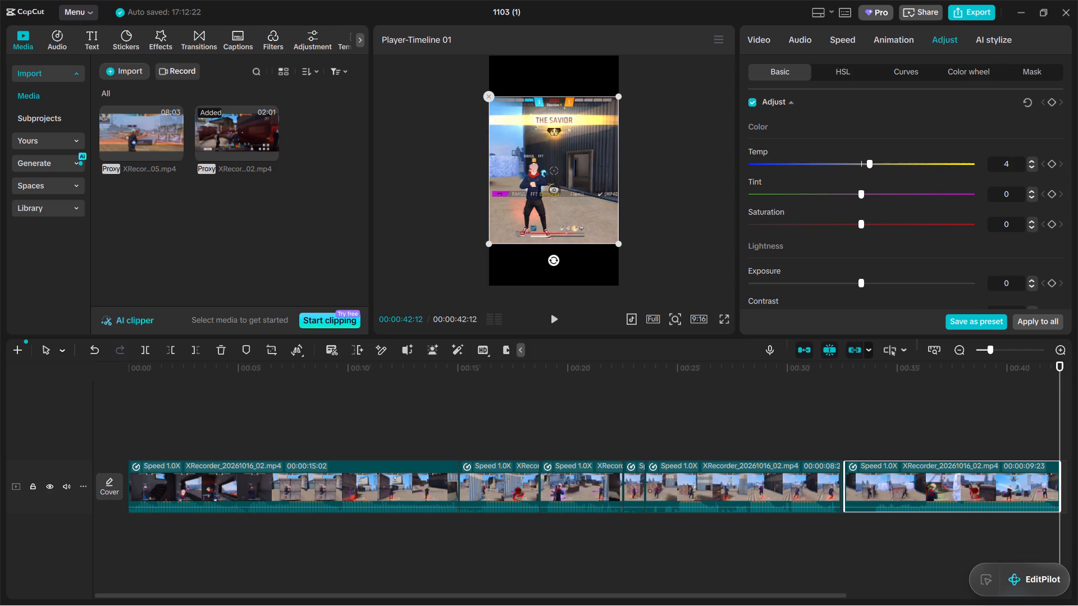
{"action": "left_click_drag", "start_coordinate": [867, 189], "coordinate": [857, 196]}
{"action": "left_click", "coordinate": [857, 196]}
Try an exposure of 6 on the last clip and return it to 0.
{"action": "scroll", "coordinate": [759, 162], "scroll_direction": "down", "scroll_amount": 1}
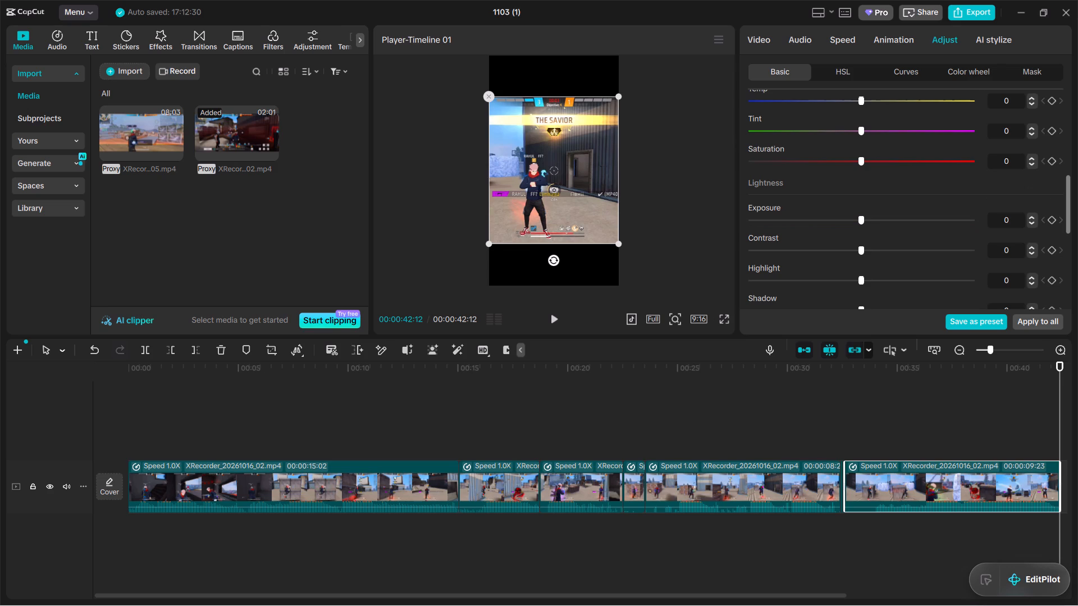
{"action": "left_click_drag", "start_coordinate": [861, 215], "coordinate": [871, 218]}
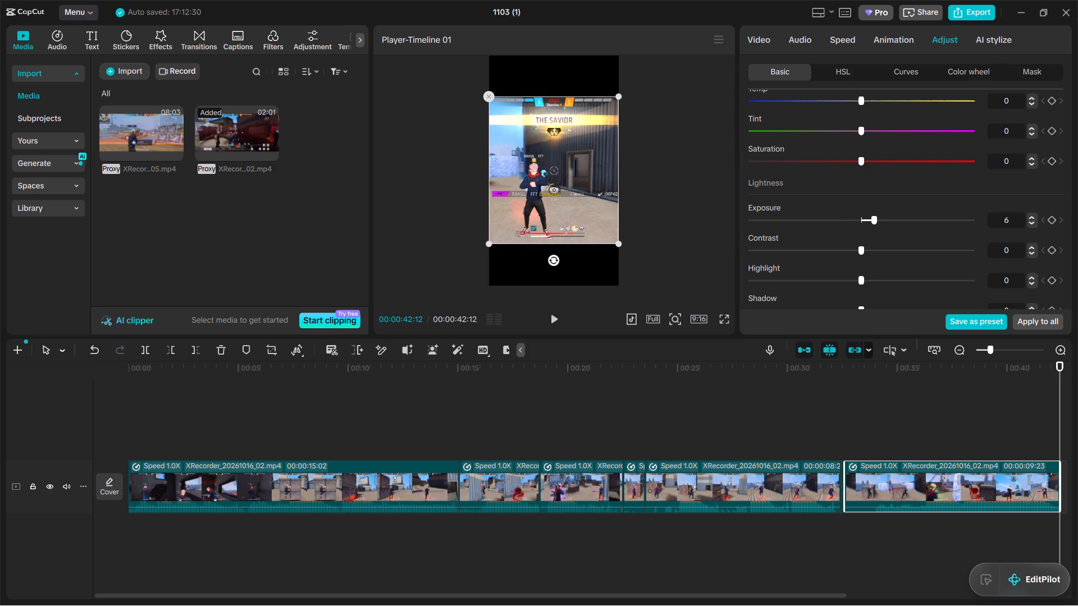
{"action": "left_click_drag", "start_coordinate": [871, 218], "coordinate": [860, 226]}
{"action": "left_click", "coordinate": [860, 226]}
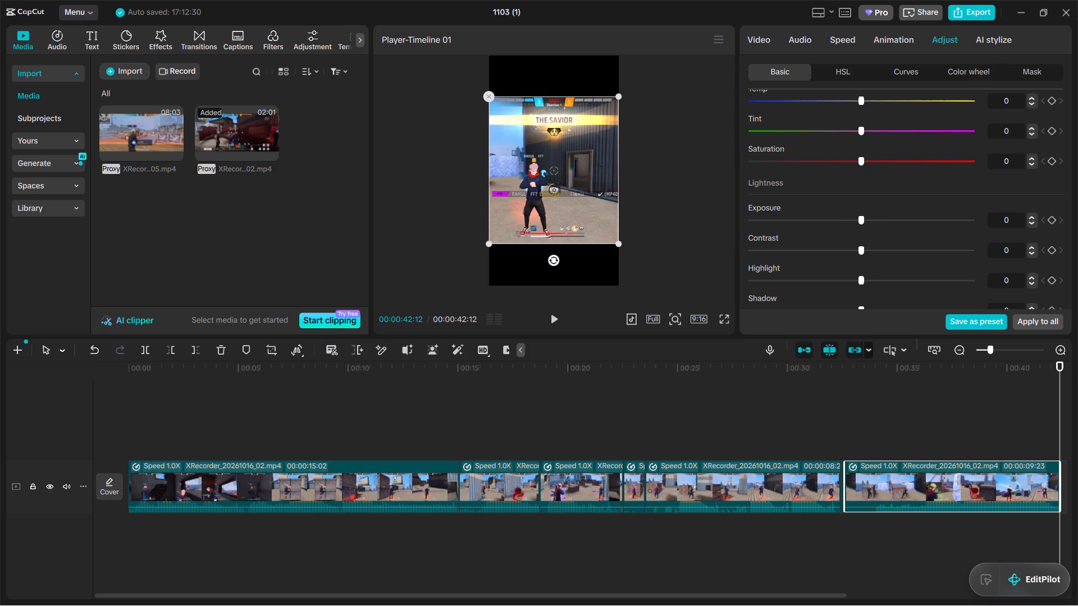
Set the contrast of the last clip to 5.
{"action": "left_click", "coordinate": [864, 249]}
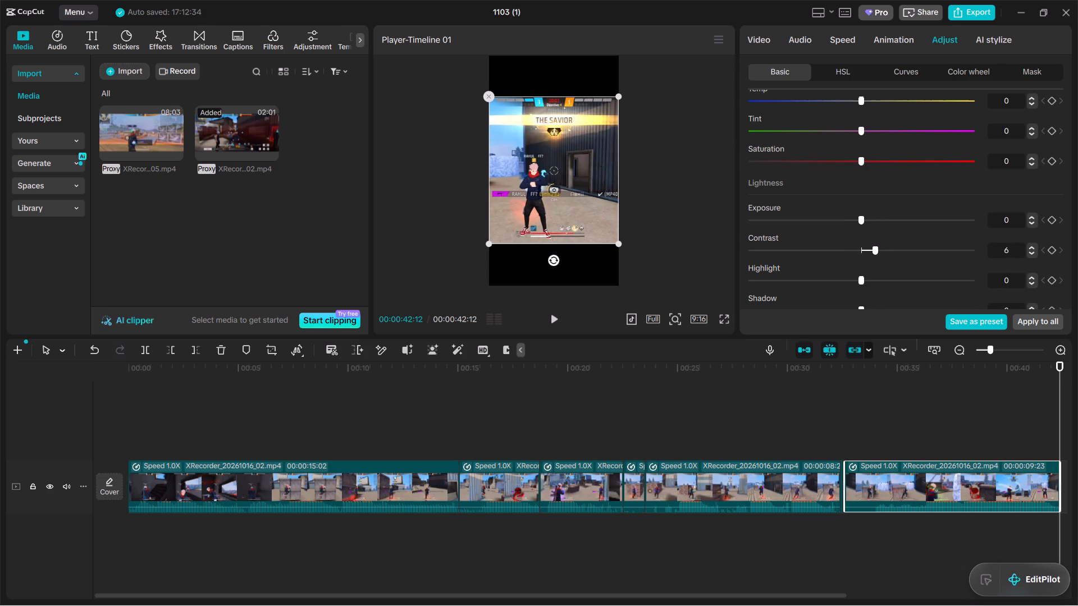
{"action": "left_click", "coordinate": [866, 248]}
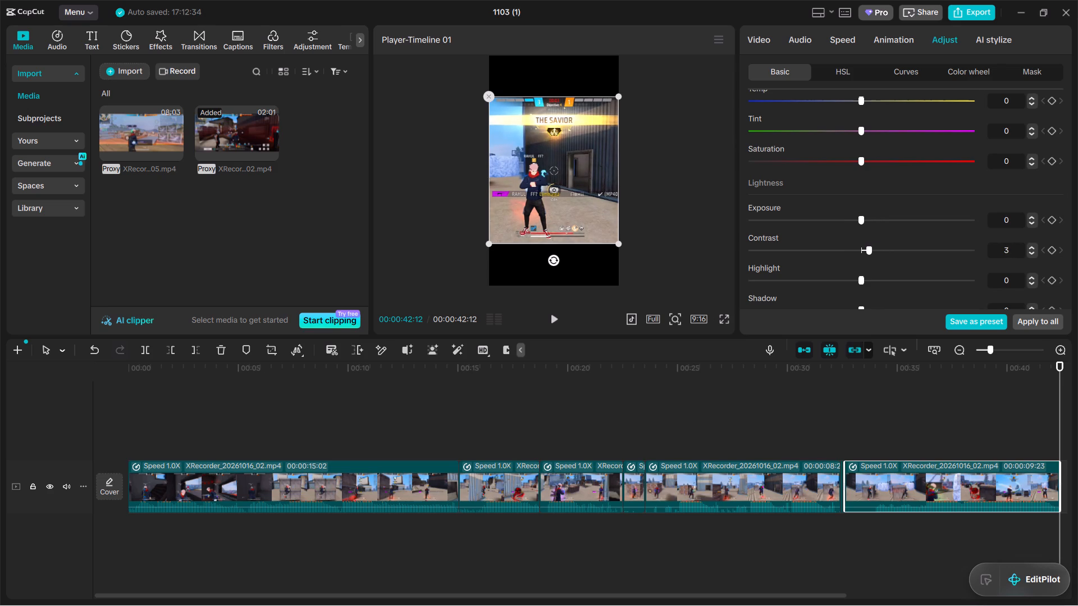
{"action": "double_click", "coordinate": [1033, 246]}
Turn on skin tone protection in the LUT settings of the last clip.
{"action": "scroll", "coordinate": [775, 218], "scroll_direction": "down", "scroll_amount": 1}
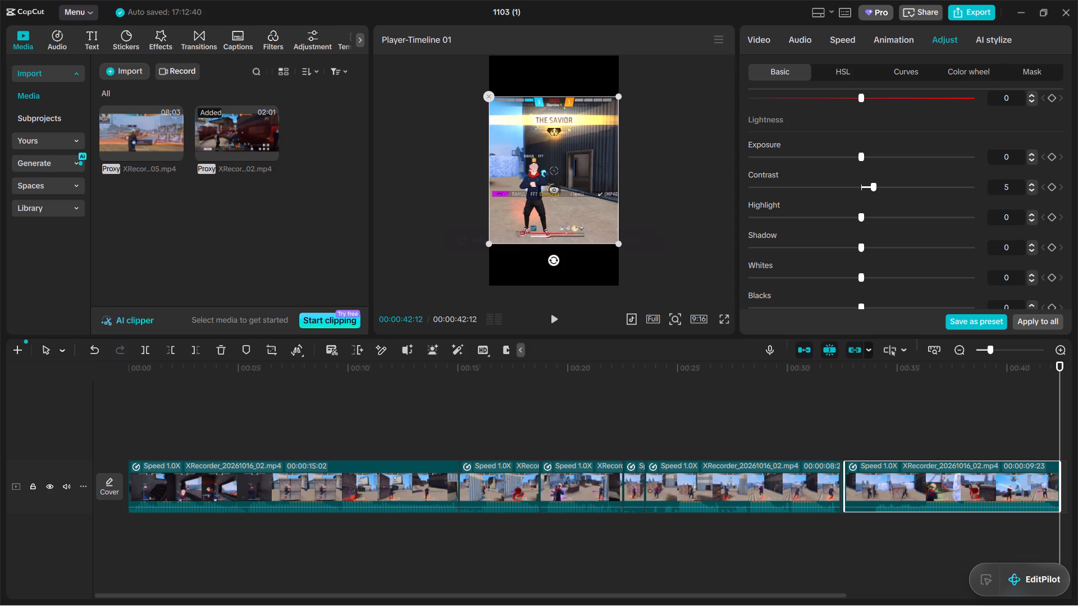
{"action": "scroll", "coordinate": [764, 180], "scroll_direction": "down", "scroll_amount": 2}
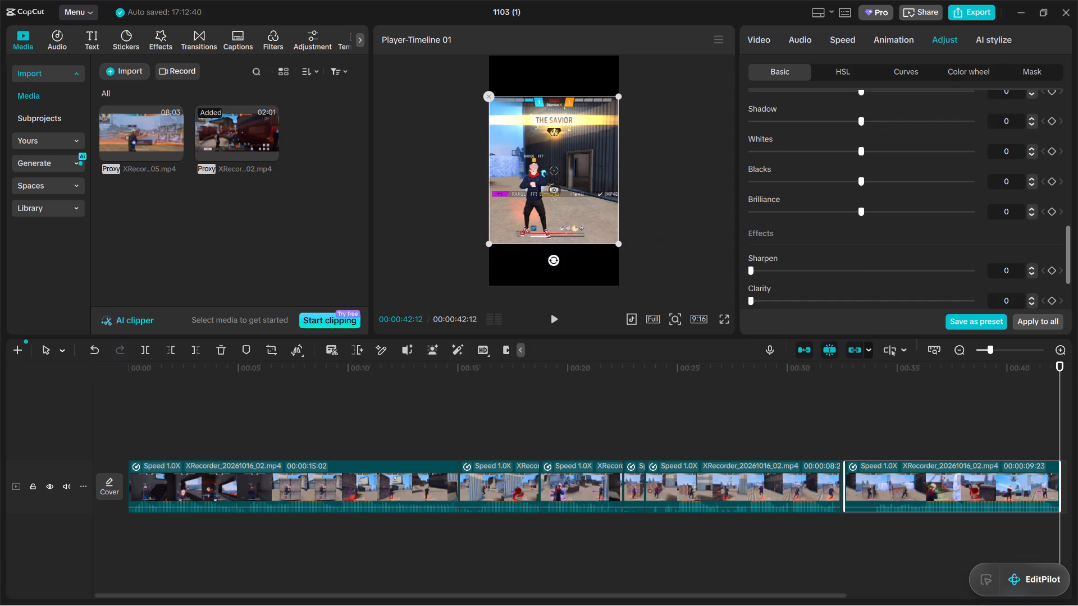
{"action": "scroll", "coordinate": [771, 210], "scroll_direction": "down", "scroll_amount": 1}
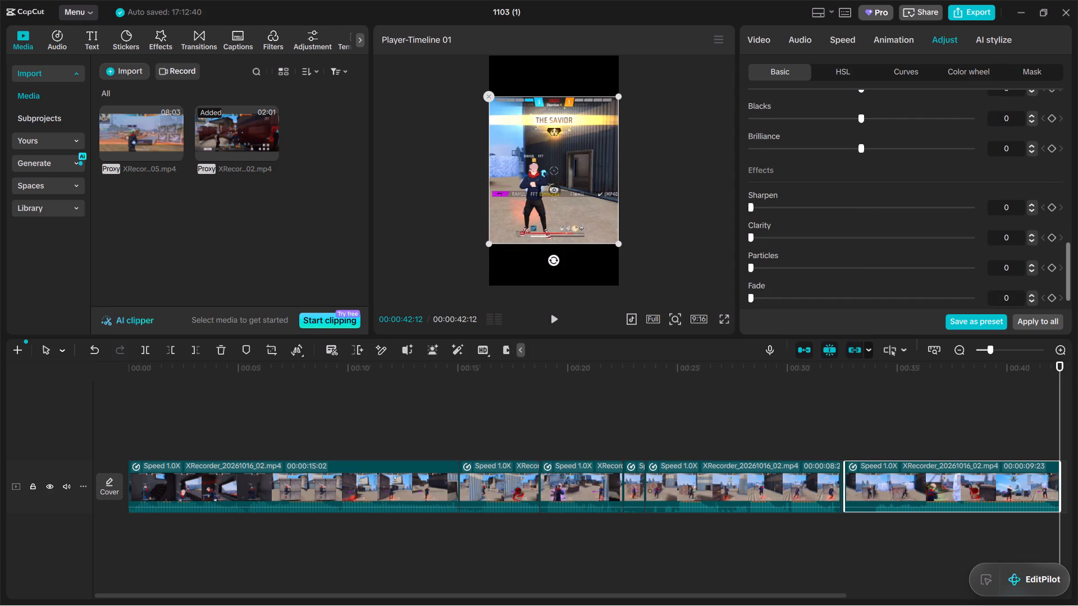
{"action": "scroll", "coordinate": [801, 191], "scroll_direction": "up", "scroll_amount": 2}
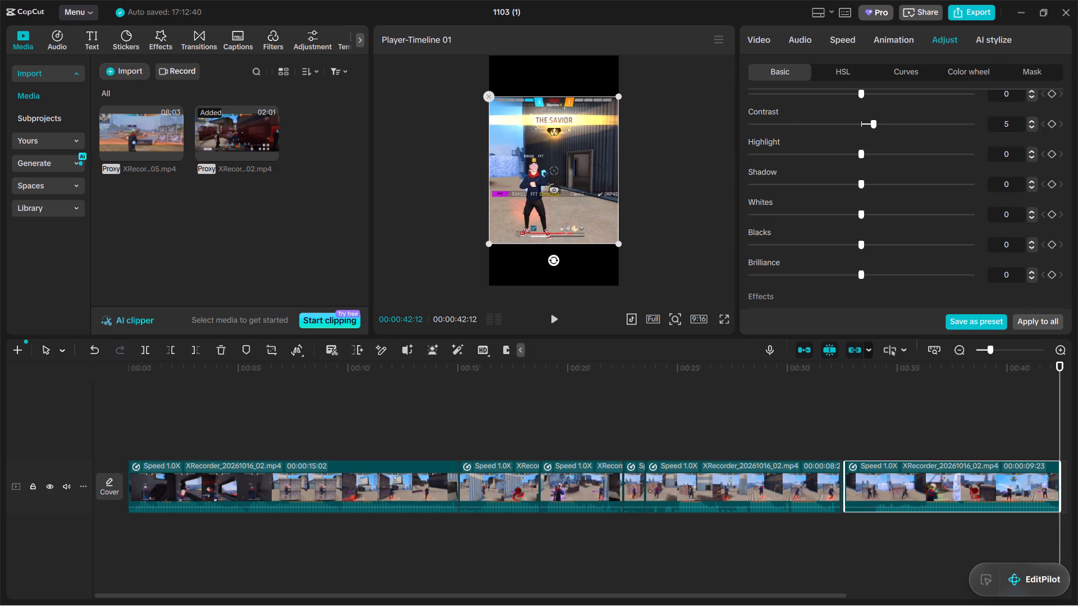
{"action": "scroll", "coordinate": [810, 166], "scroll_direction": "up", "scroll_amount": 5}
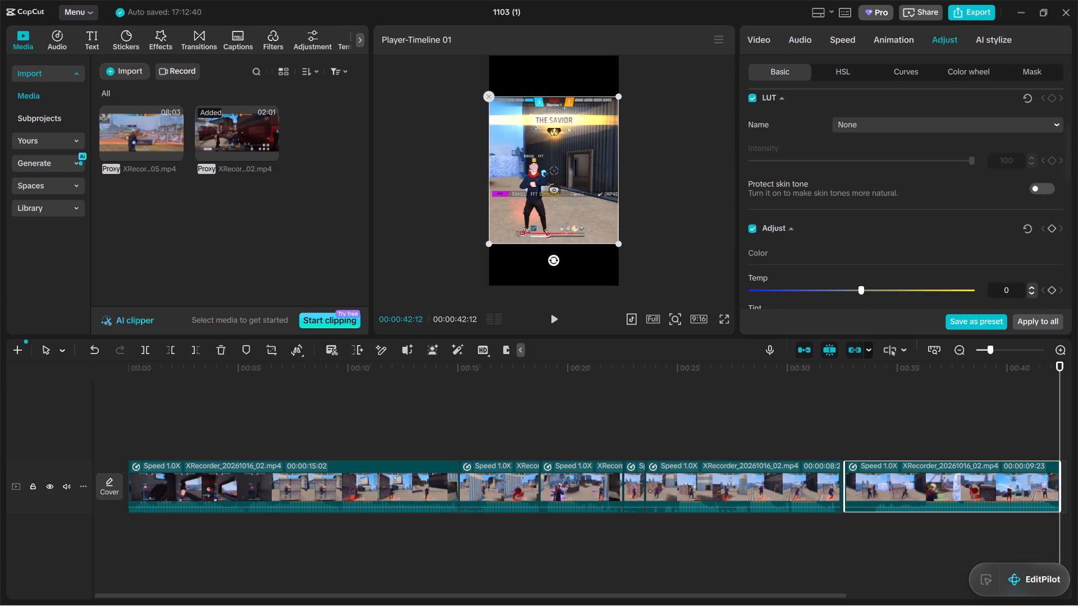
{"action": "double_click", "coordinate": [1033, 185]}
Set the saturation of the last clip to 5.
{"action": "scroll", "coordinate": [811, 159], "scroll_direction": "down", "scroll_amount": 1}
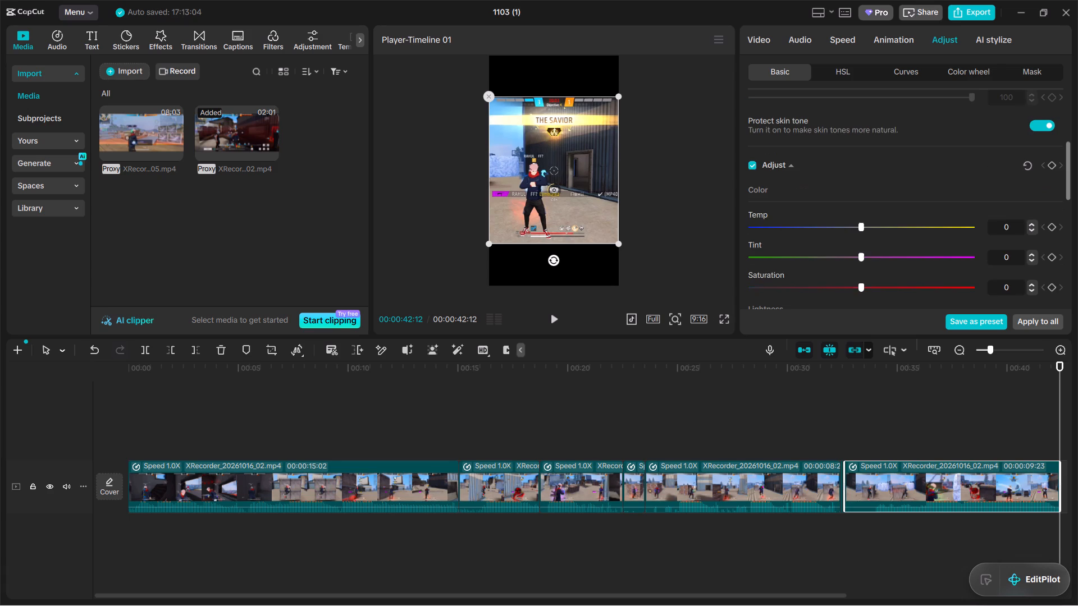
{"action": "scroll", "coordinate": [865, 196], "scroll_direction": "down", "scroll_amount": 2}
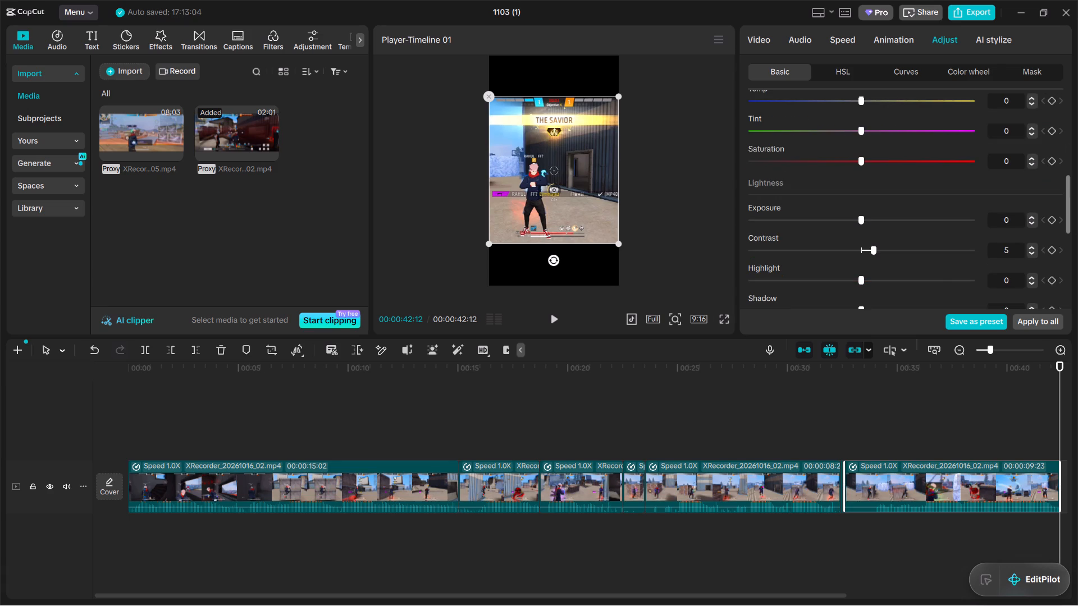
{"action": "triple_click", "coordinate": [1031, 158]}
{"action": "double_click", "coordinate": [1031, 158]}
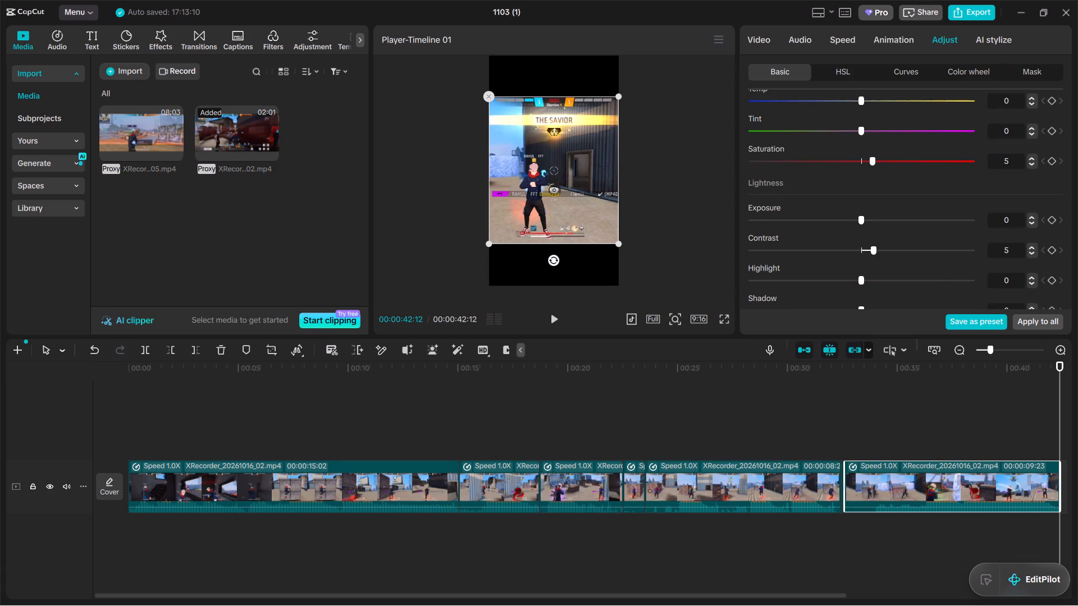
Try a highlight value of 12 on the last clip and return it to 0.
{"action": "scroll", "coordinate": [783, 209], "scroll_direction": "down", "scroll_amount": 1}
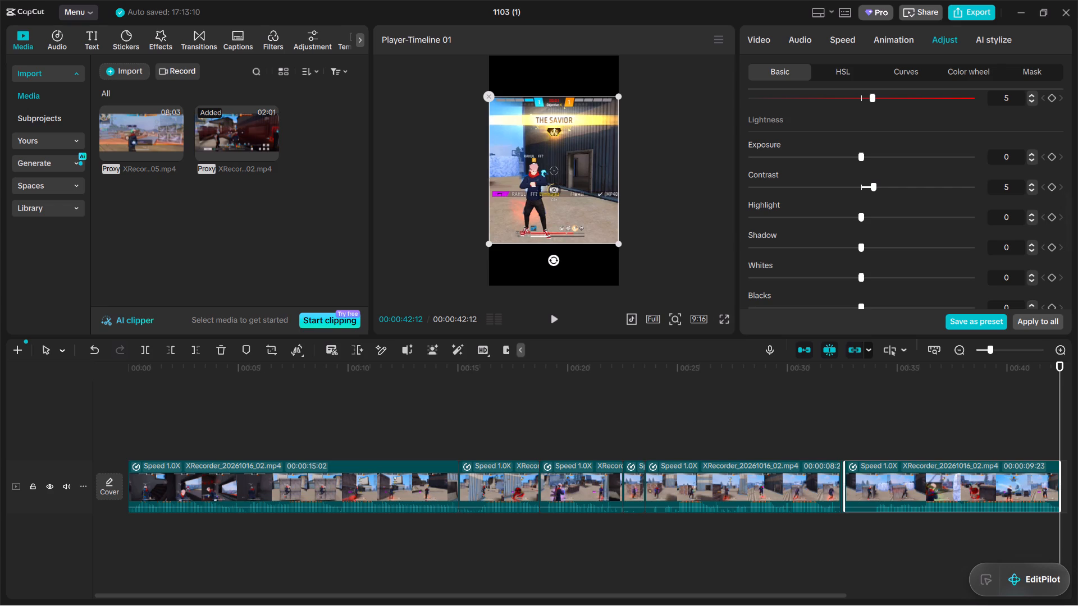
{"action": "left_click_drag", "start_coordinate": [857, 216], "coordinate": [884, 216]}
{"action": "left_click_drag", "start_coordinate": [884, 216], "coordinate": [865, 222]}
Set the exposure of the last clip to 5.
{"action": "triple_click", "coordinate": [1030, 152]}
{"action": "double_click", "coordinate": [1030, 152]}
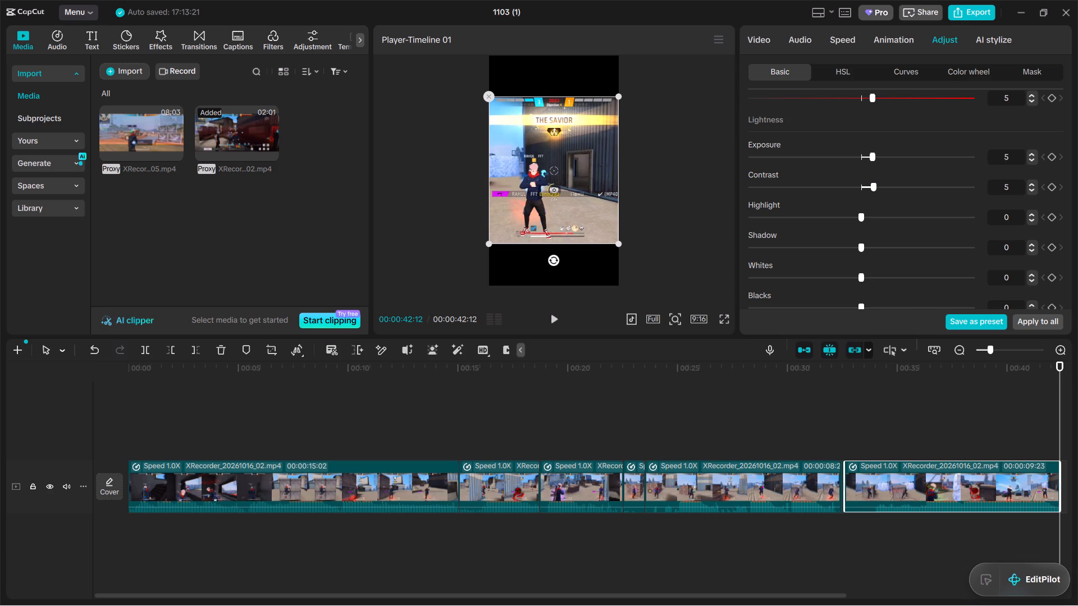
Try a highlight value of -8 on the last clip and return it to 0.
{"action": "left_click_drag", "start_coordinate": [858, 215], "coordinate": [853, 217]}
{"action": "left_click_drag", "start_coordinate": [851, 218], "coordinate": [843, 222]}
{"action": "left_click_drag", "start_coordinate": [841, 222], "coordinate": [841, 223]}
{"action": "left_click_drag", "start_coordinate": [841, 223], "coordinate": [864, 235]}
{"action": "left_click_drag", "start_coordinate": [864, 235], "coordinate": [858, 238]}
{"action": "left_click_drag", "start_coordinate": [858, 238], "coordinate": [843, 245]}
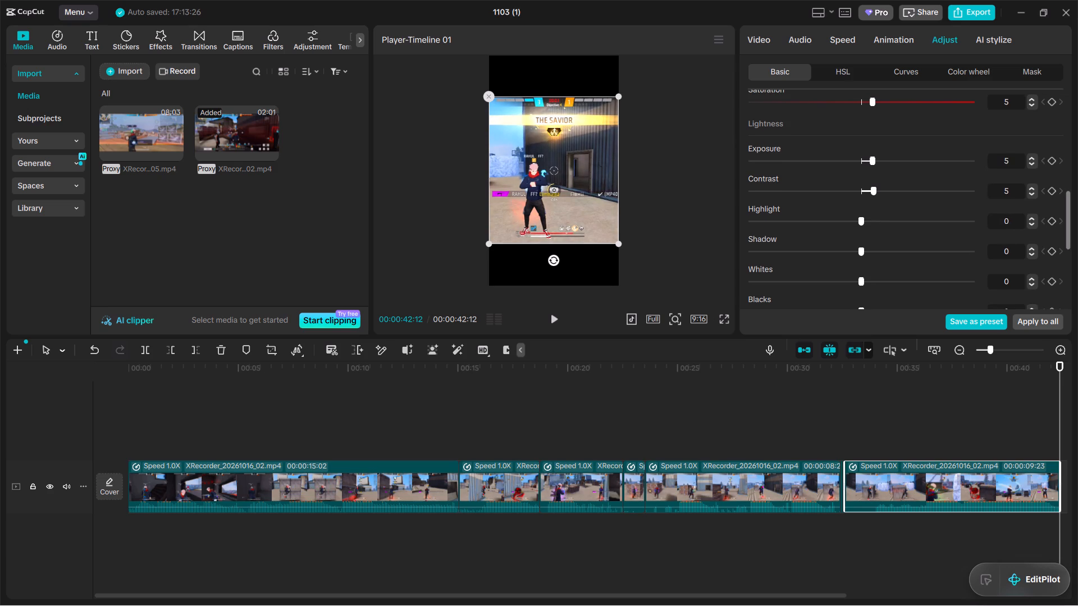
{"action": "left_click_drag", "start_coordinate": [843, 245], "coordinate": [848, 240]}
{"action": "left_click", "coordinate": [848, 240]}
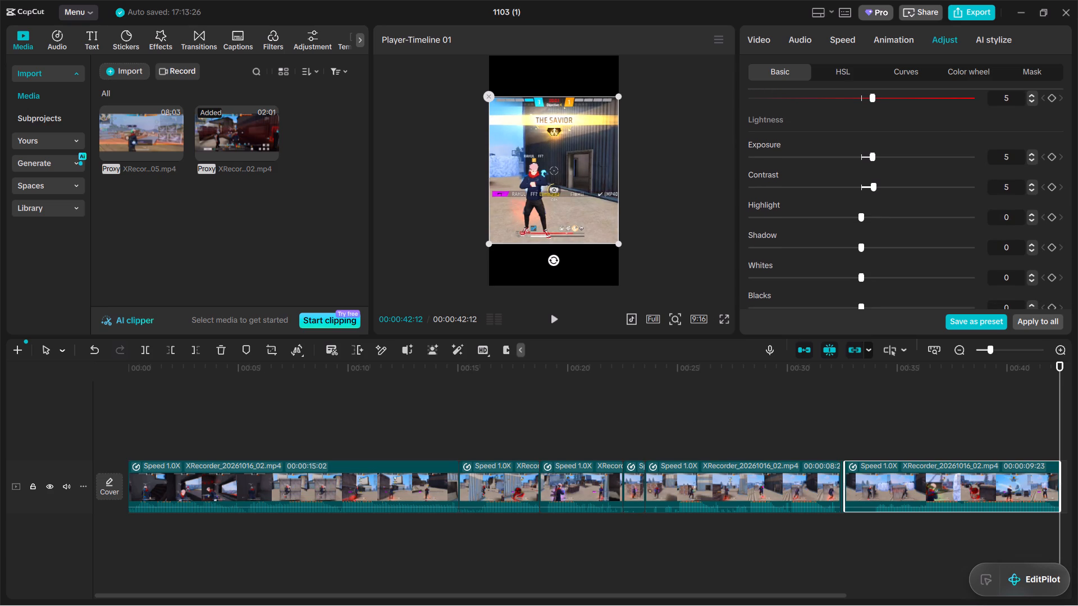
Set the exposure of the last clip to -5.
{"action": "triple_click", "coordinate": [1031, 157]}
{"action": "triple_click", "coordinate": [1031, 157]}
{"action": "triple_click", "coordinate": [1031, 157]}
{"action": "left_click", "coordinate": [1031, 157]}
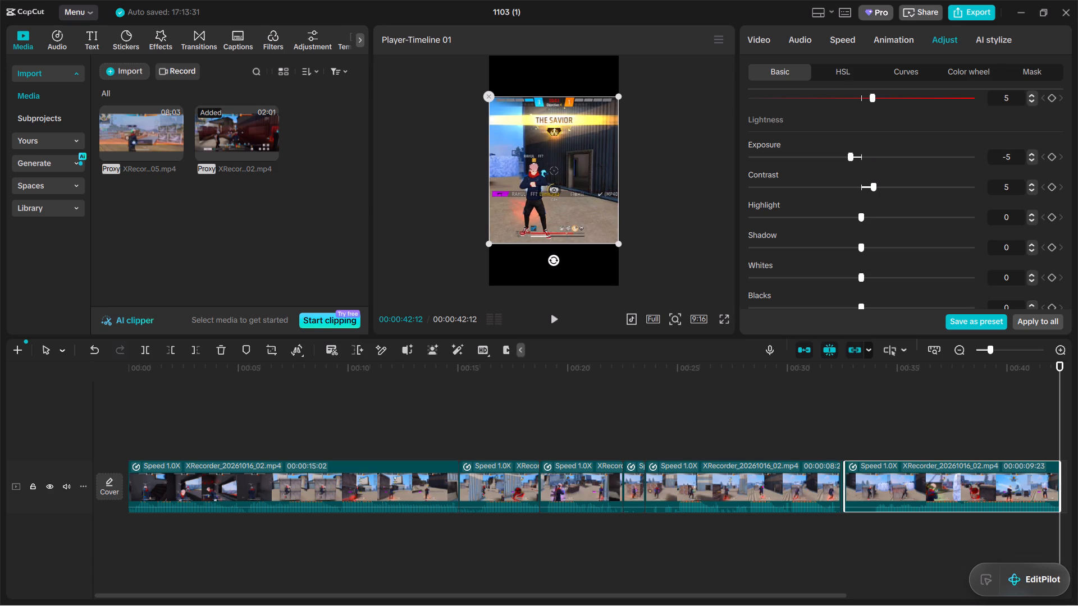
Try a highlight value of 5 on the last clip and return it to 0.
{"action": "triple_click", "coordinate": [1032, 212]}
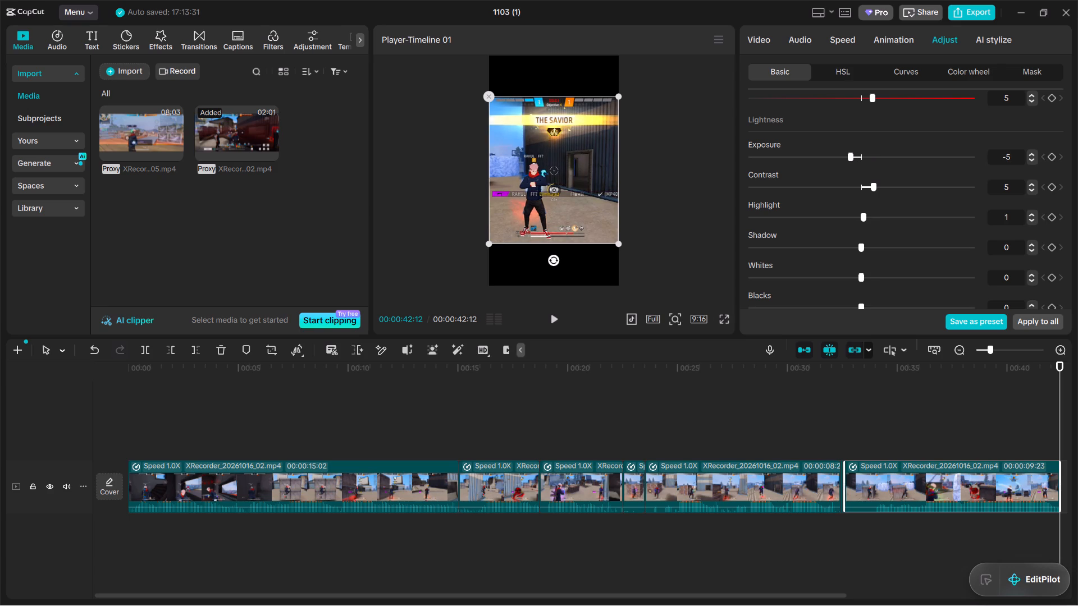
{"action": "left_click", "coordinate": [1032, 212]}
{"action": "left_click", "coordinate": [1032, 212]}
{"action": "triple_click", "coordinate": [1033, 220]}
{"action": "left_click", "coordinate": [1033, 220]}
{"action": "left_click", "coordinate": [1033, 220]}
Set the exposure of the last clip to -1.
{"action": "triple_click", "coordinate": [1034, 154]}
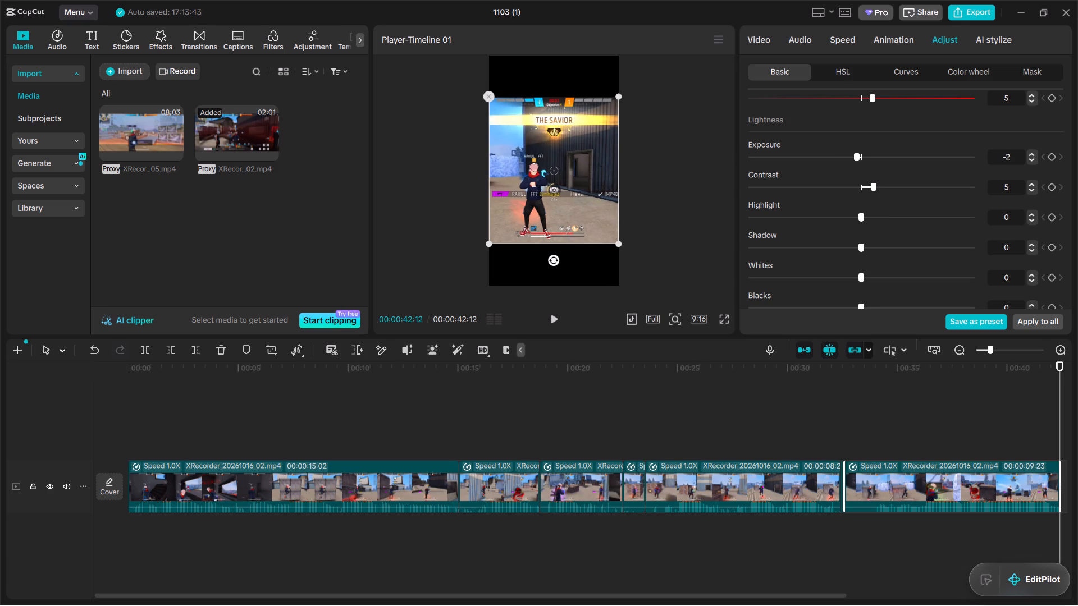
{"action": "left_click", "coordinate": [1034, 154]}
Apply the last clip's colour adjustments to all clips on the timeline.
{"action": "left_click", "coordinate": [552, 314]}
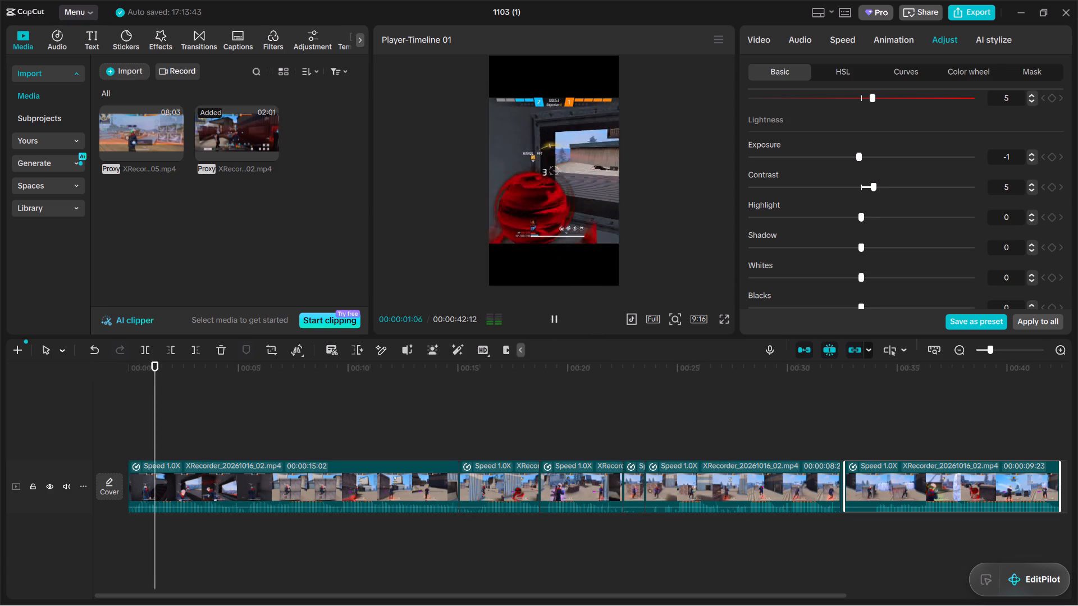
{"action": "left_click", "coordinate": [1038, 321]}
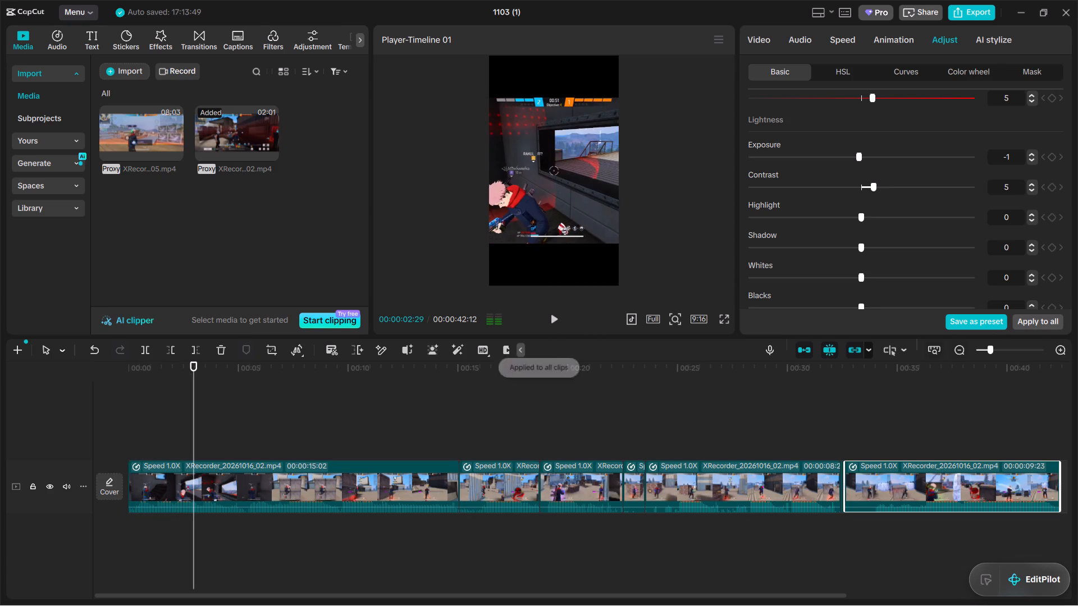
Play the opening clip from the start to check the applied colours, and return the playhead to the beginning.
{"action": "left_click_drag", "start_coordinate": [197, 394], "coordinate": [150, 406]}
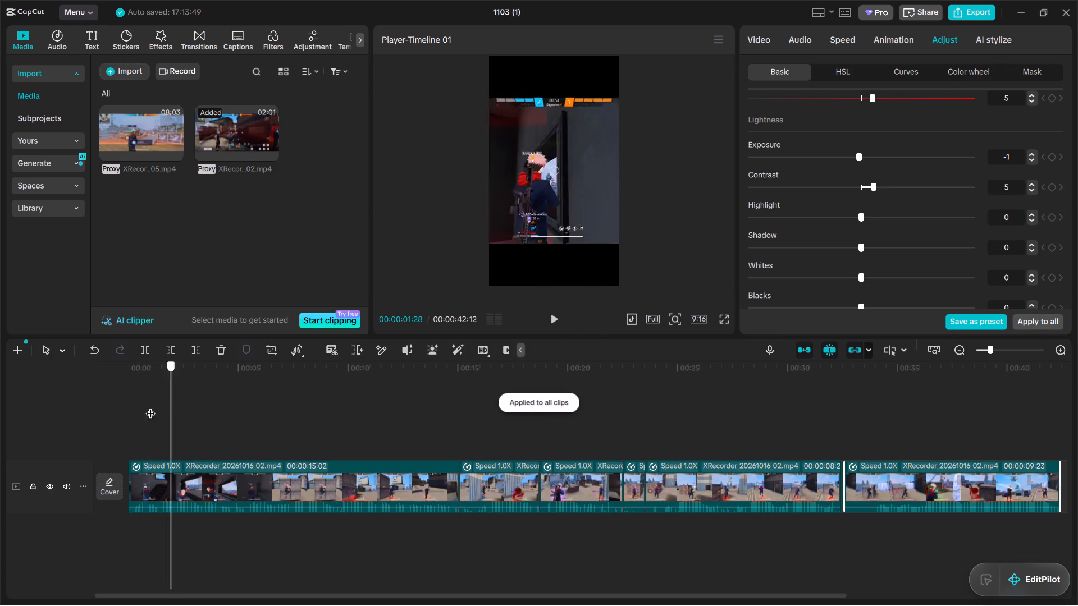
{"action": "left_click_drag", "start_coordinate": [150, 406], "coordinate": [84, 418]}
{"action": "key", "text": "space"}
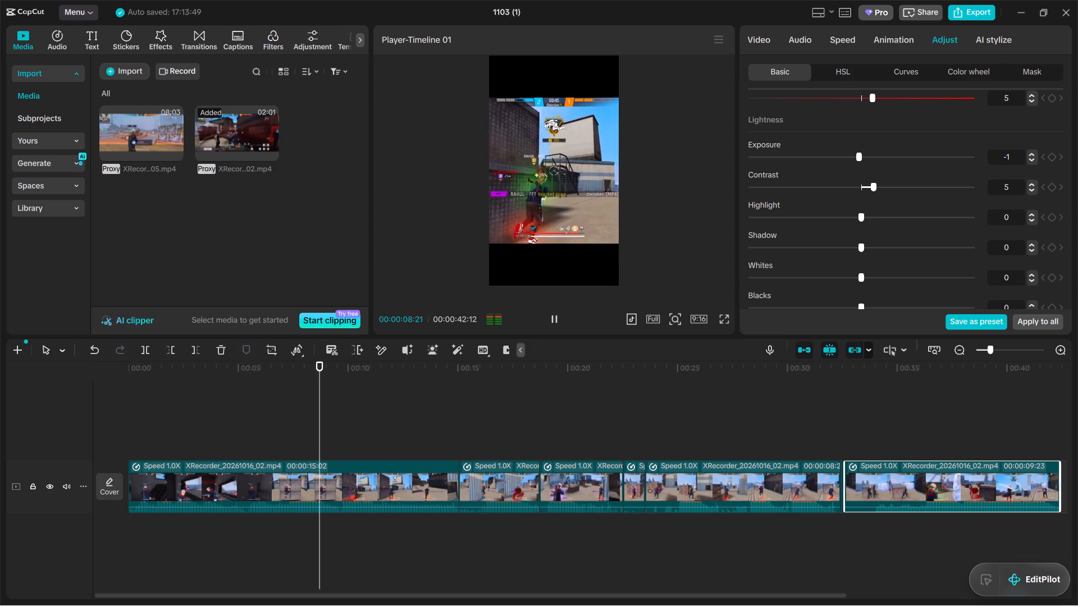
{"action": "key", "text": "space"}
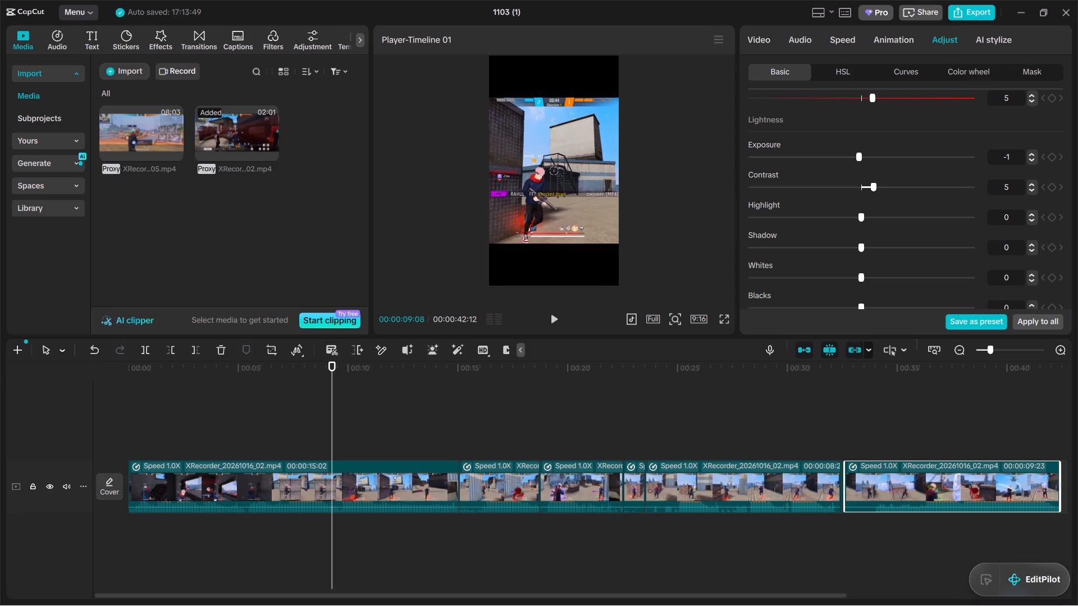
{"action": "left_click_drag", "start_coordinate": [336, 373], "coordinate": [0, 401]}
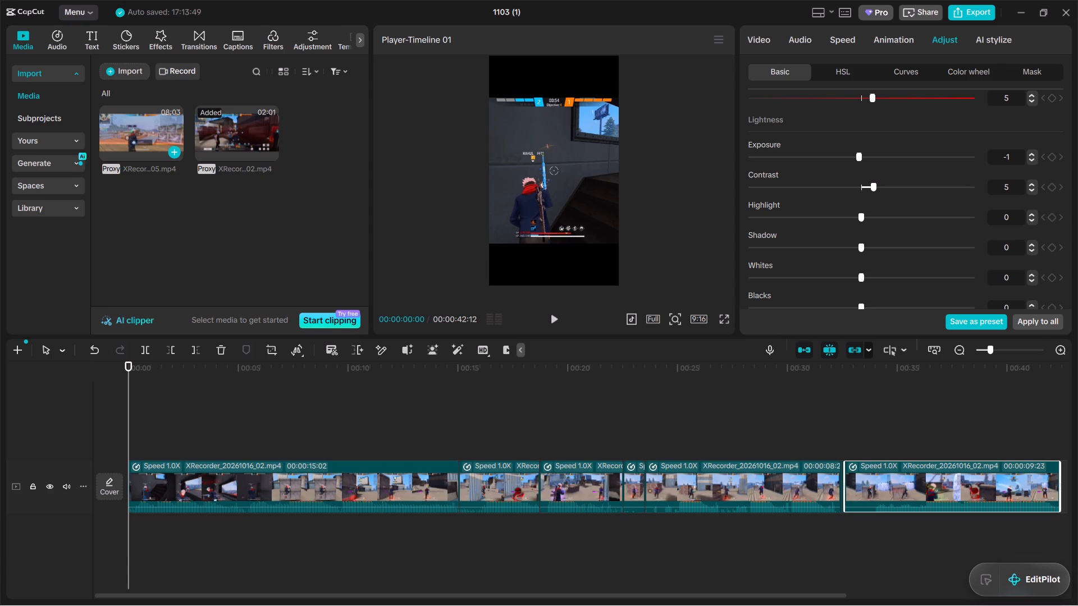
Open the audio library's music collection.
{"action": "left_click", "coordinate": [51, 36]}
Close the 1103 (1) project.
{"action": "left_click", "coordinate": [1067, 7]}
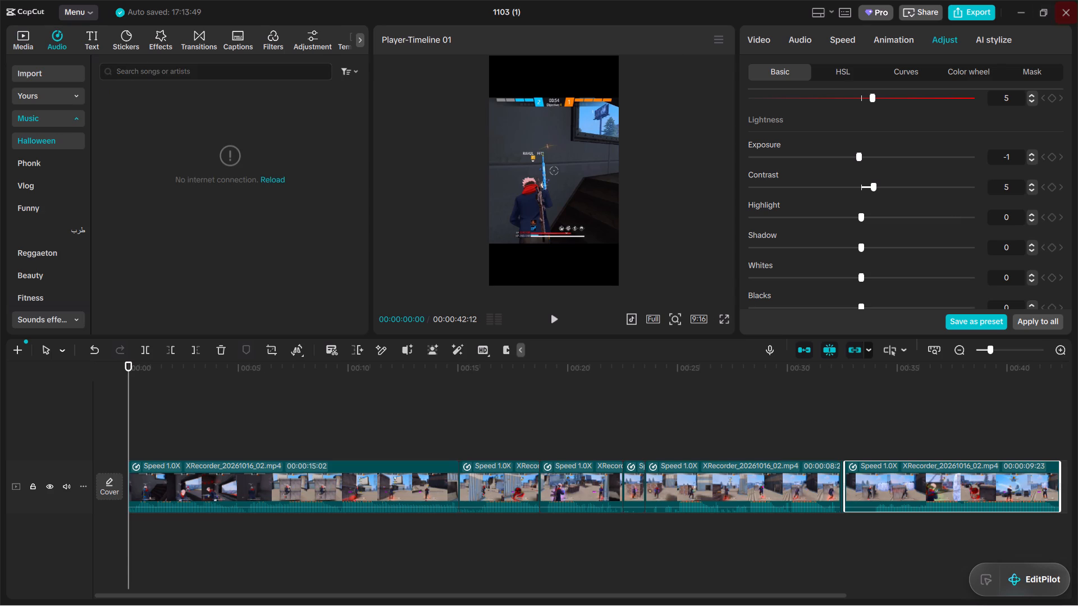
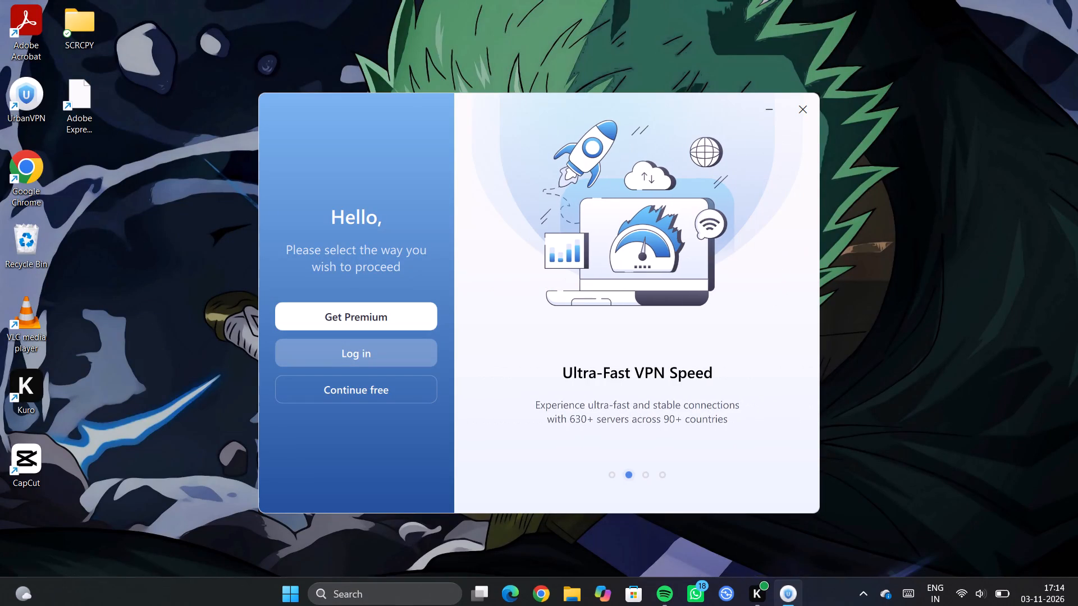
Enter UrbanVPN with the free plan and decline the premium upgrade offer.
{"action": "left_click", "coordinate": [382, 393]}
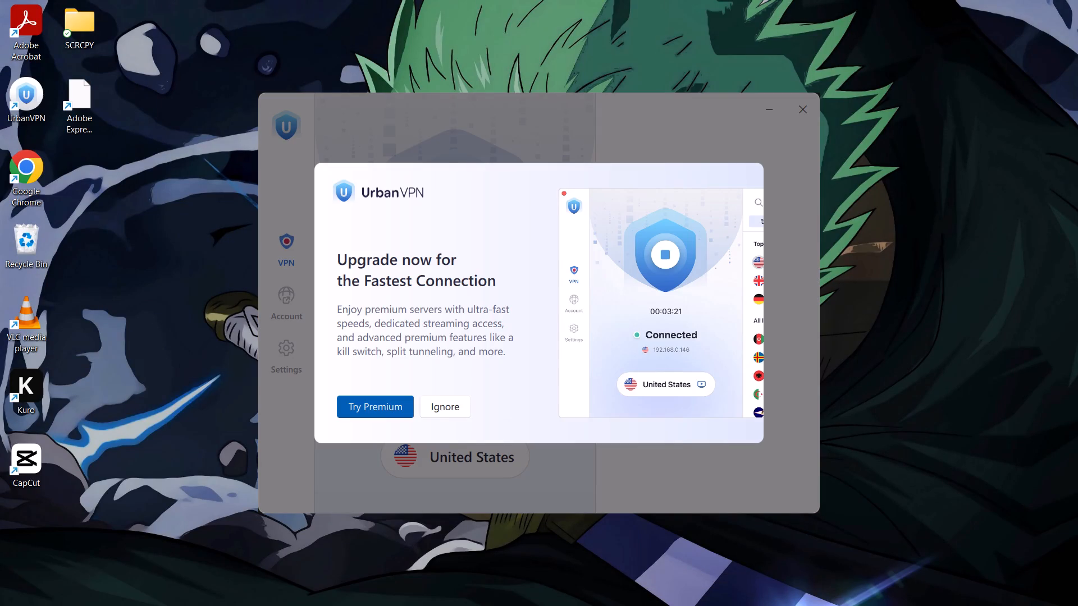
{"action": "left_click", "coordinate": [439, 408]}
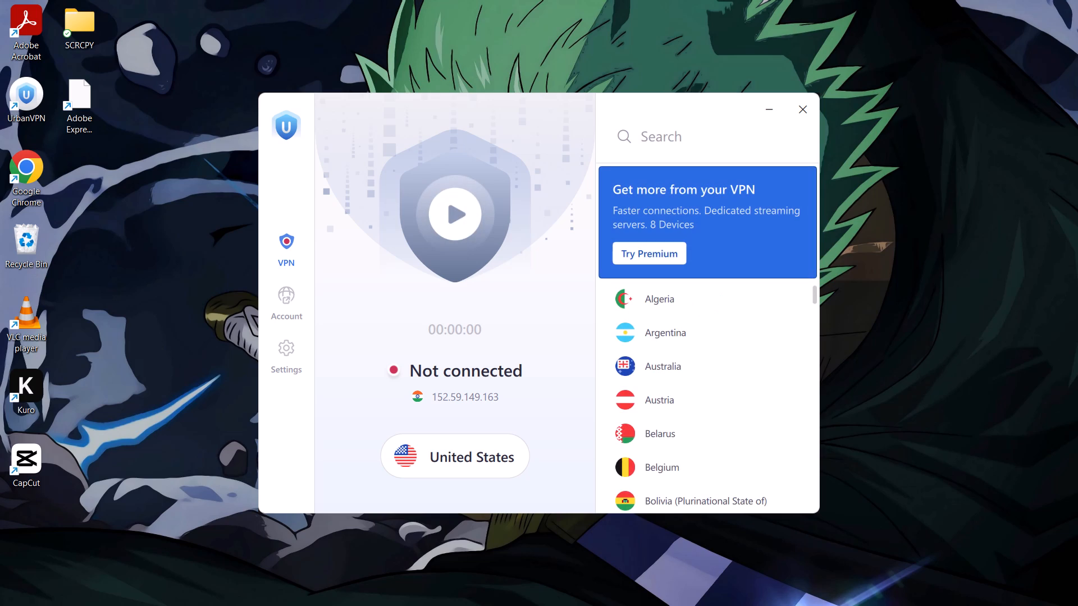
Find Singapore by searching for "sin", connect the VPN to that location, and postpone the app update.
{"action": "left_click", "coordinate": [664, 143]}
{"action": "type", "text": "sin"}
{"action": "left_click", "coordinate": [663, 295]}
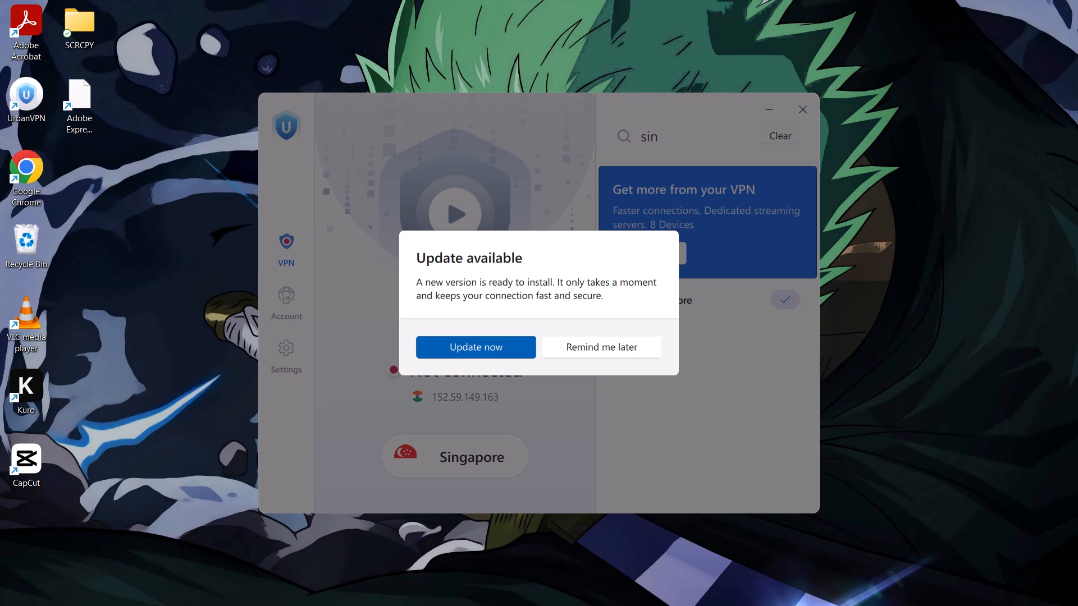
{"action": "left_click", "coordinate": [597, 350]}
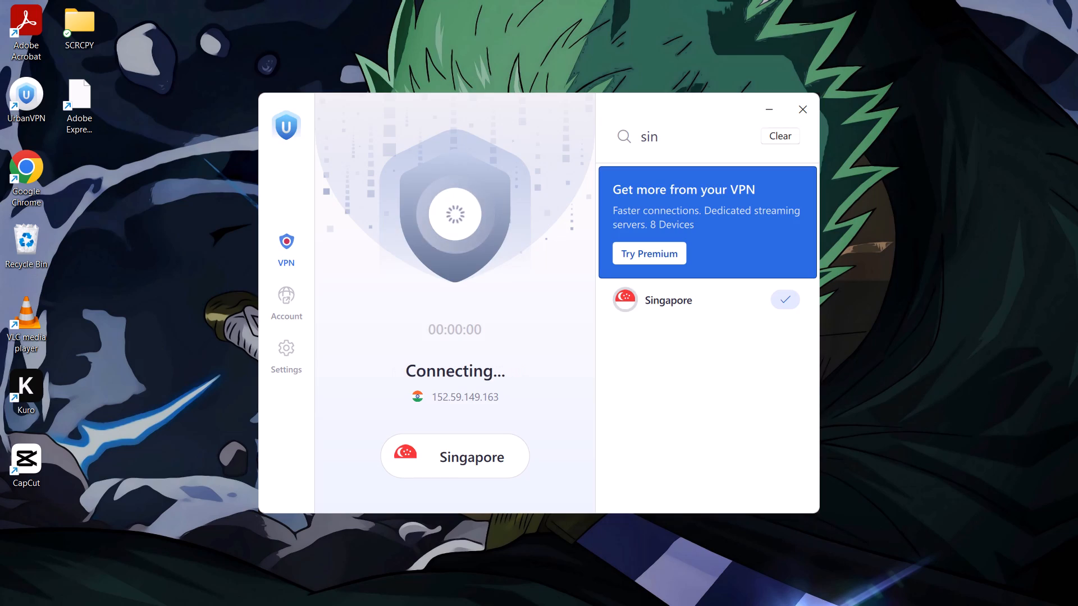
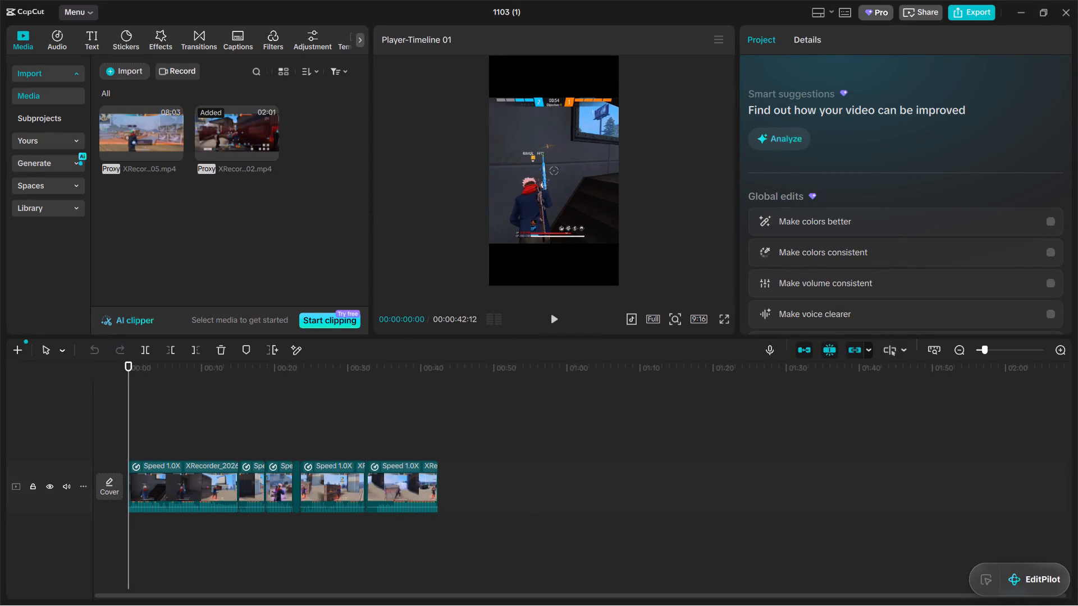
Open the audio library's Halloween music category and try reloading its songs.
{"action": "left_click", "coordinate": [59, 42]}
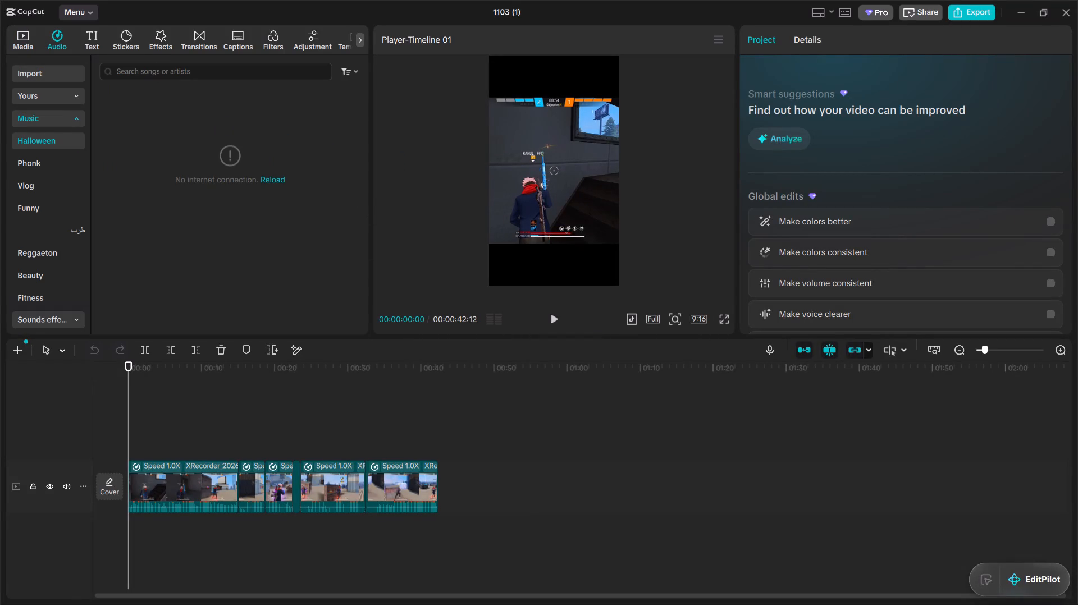
{"action": "left_click", "coordinate": [269, 182]}
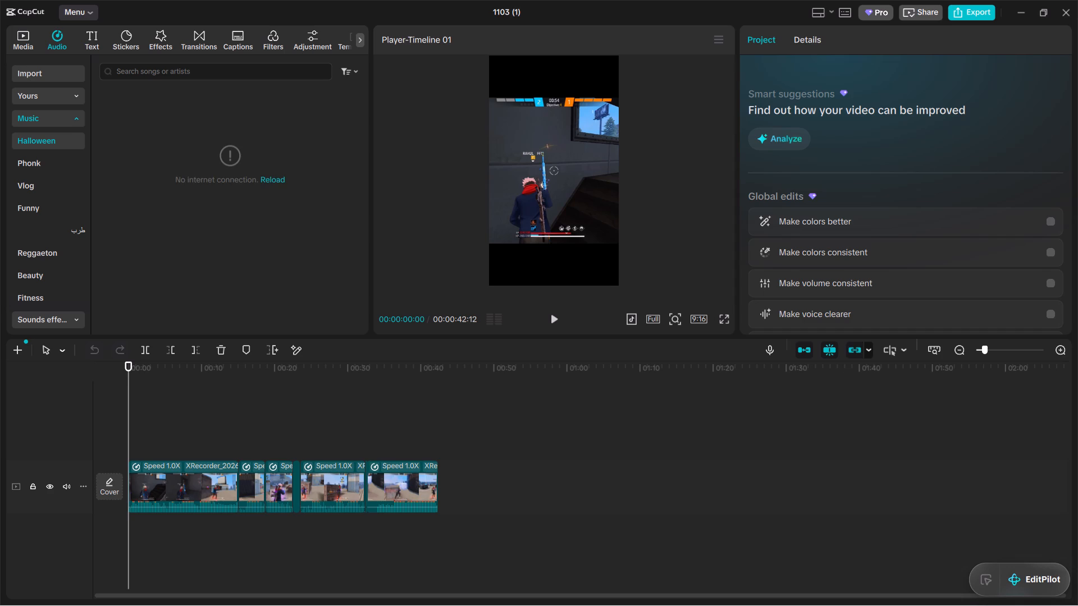
{"action": "left_click", "coordinate": [270, 178]}
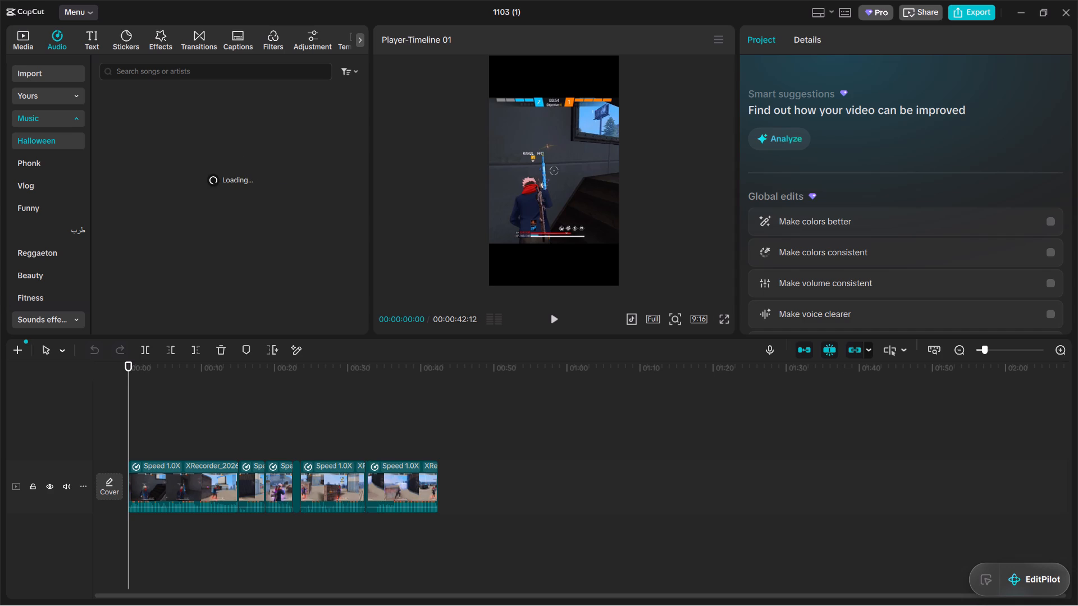
{"action": "left_click", "coordinate": [273, 179]}
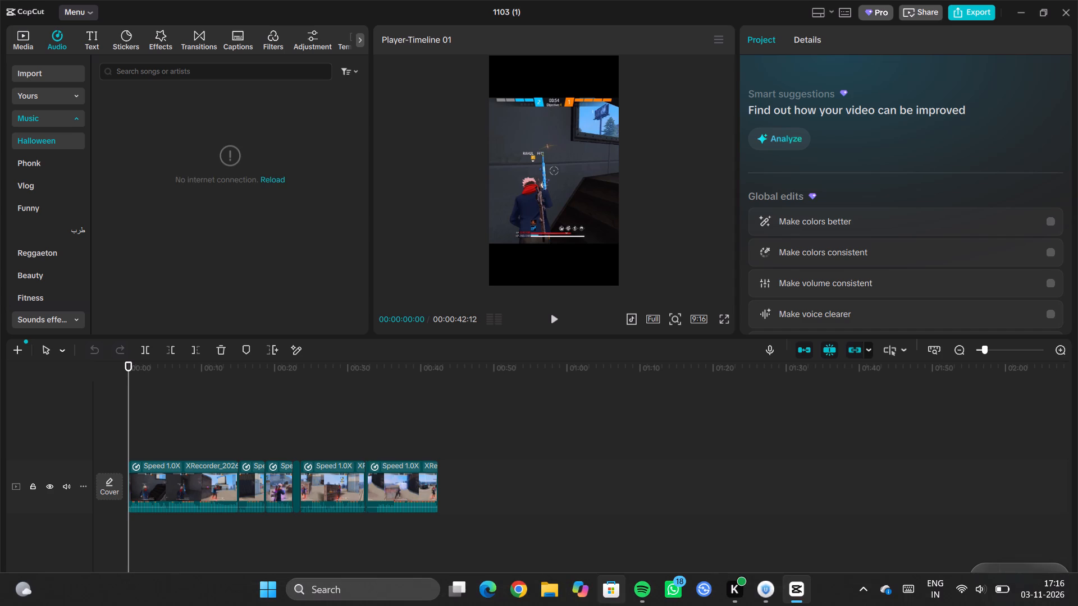
Switch to UrbanVPN to check the Singapore connection, and minimise it to return to the CapCut project.
{"action": "left_click", "coordinate": [764, 598]}
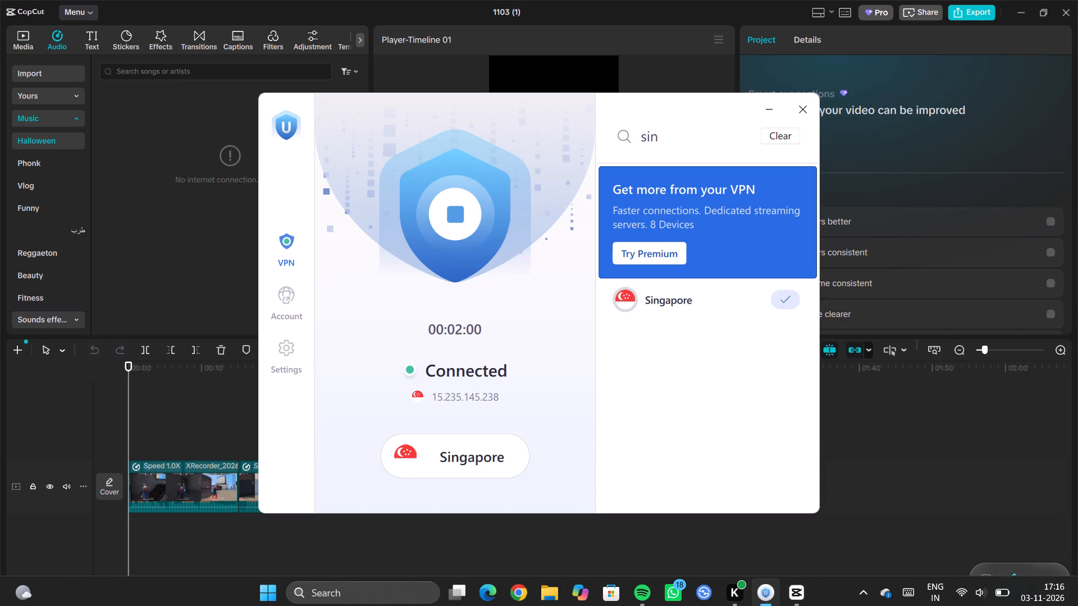
{"action": "left_click", "coordinate": [771, 100]}
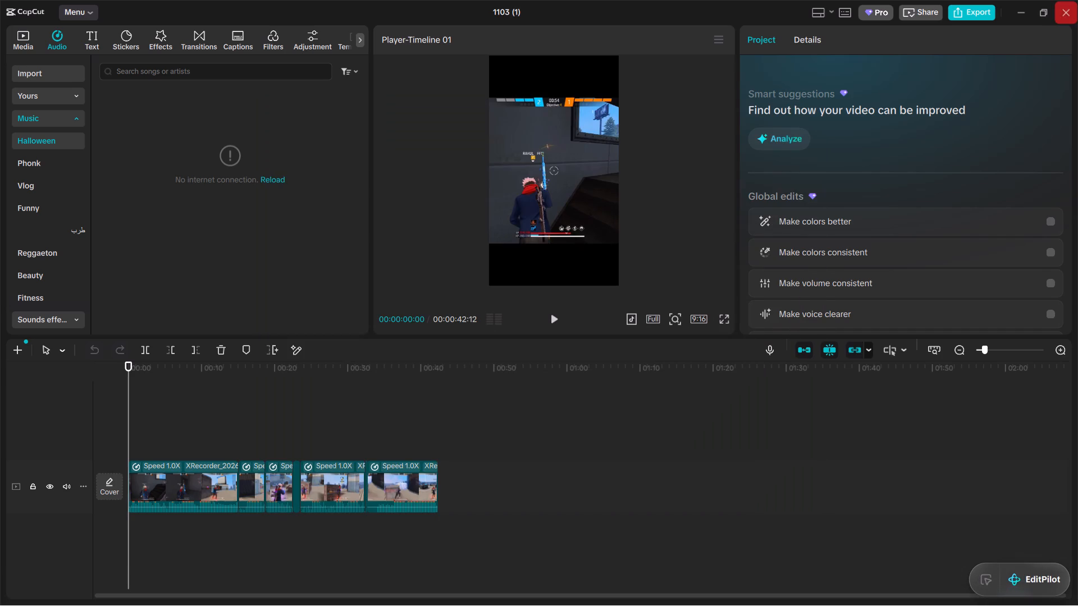
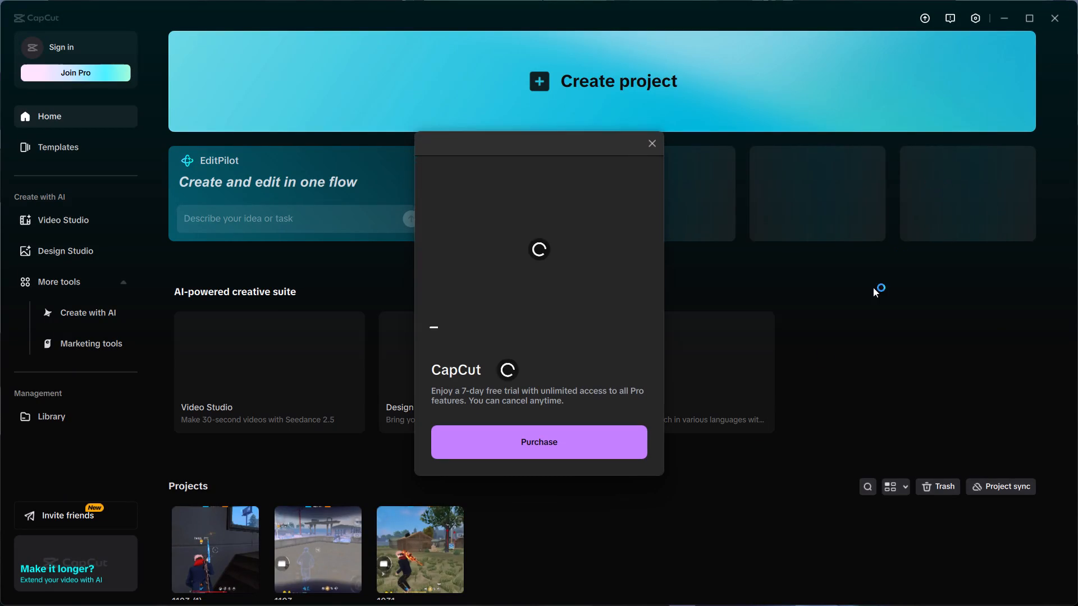
Dismiss the CapCut Pro free-trial offer covering the home screen and its project list.
{"action": "left_click", "coordinate": [646, 145]}
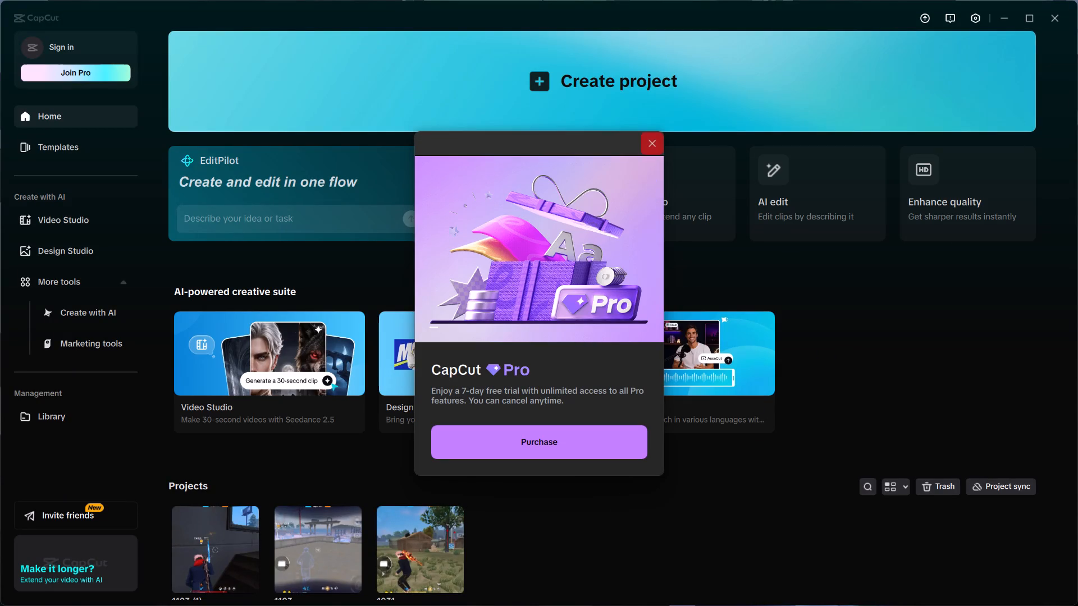
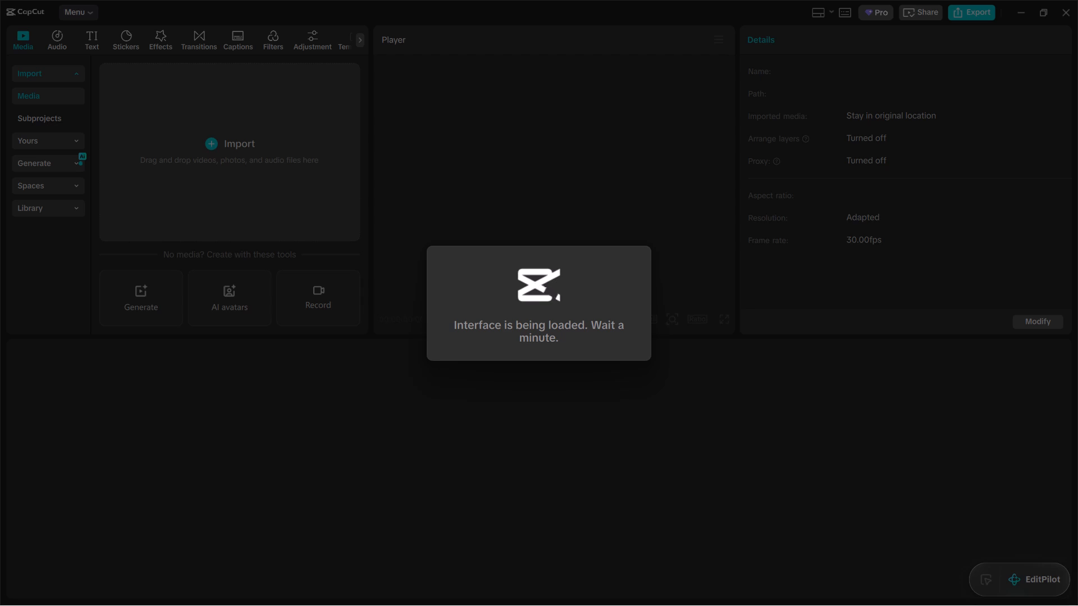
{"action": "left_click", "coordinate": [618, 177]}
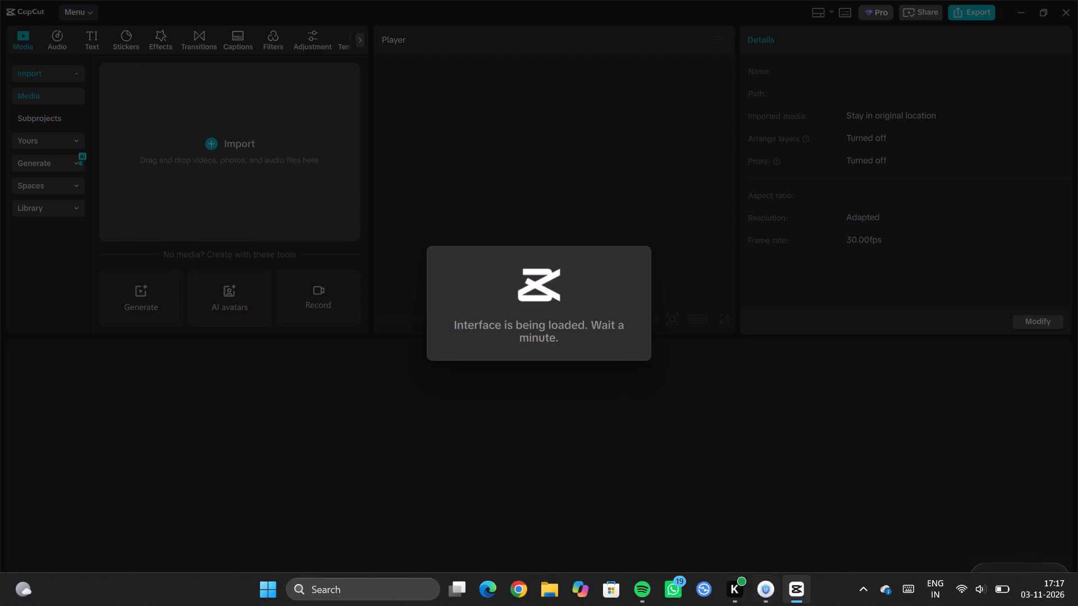
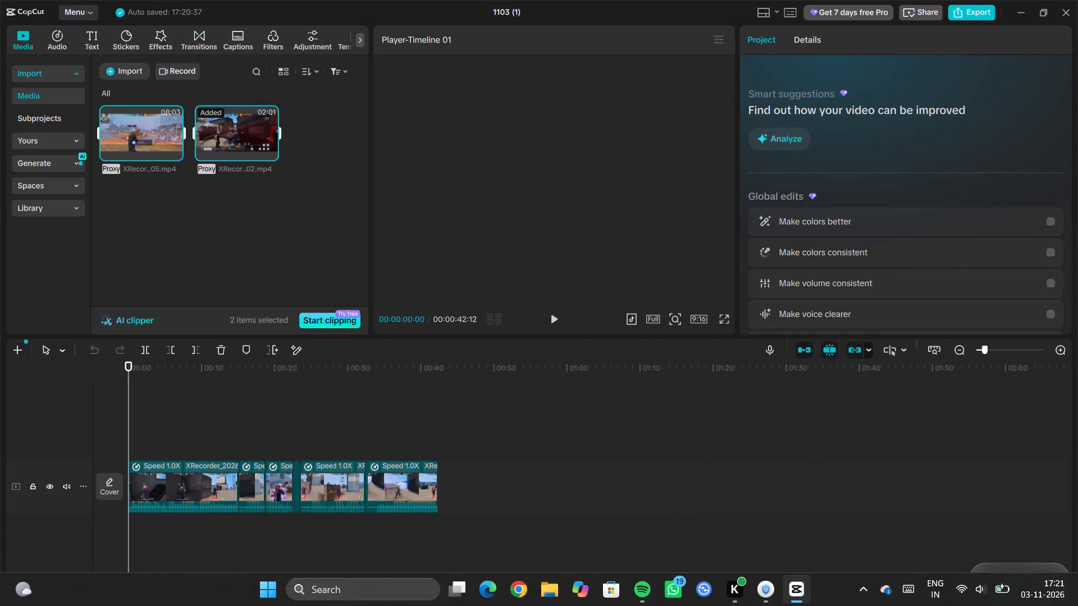
Search the online music library for "montagem zora".
{"action": "left_click", "coordinate": [49, 42]}
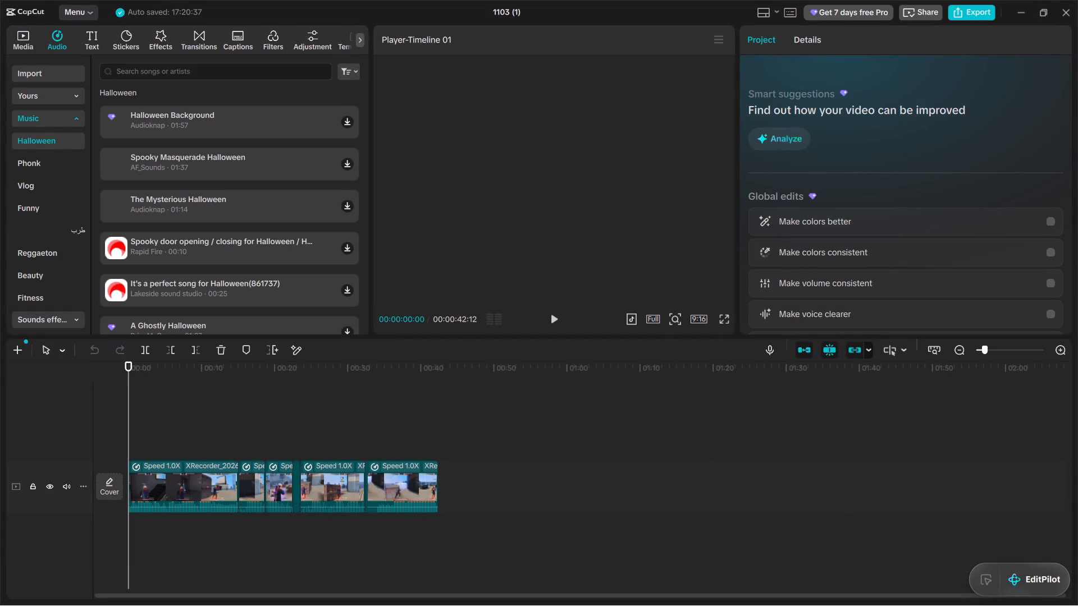
{"action": "left_click", "coordinate": [227, 71]}
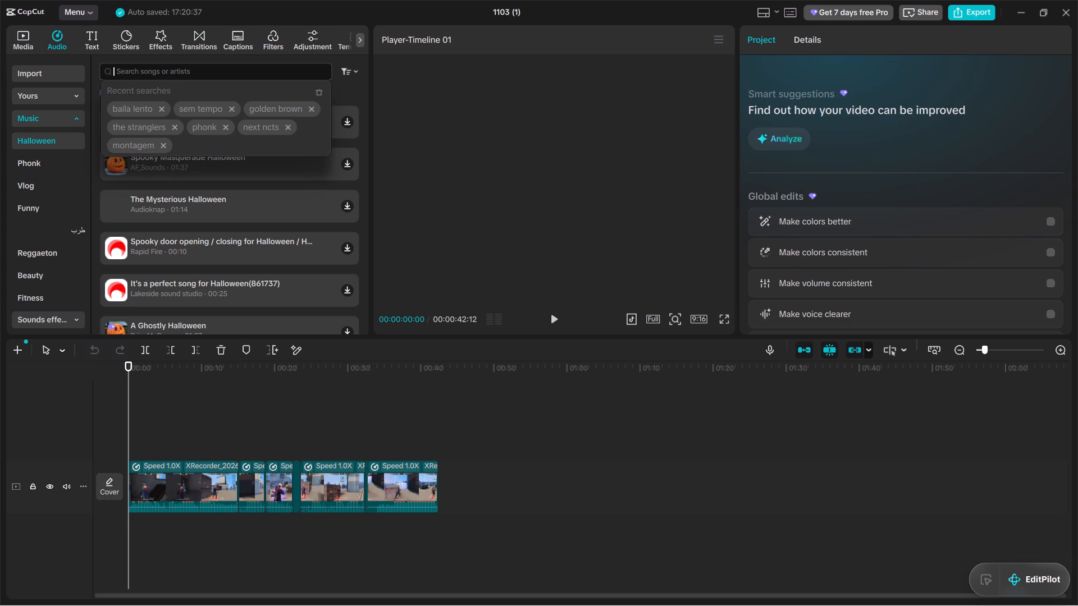
{"action": "left_click", "coordinate": [145, 141]}
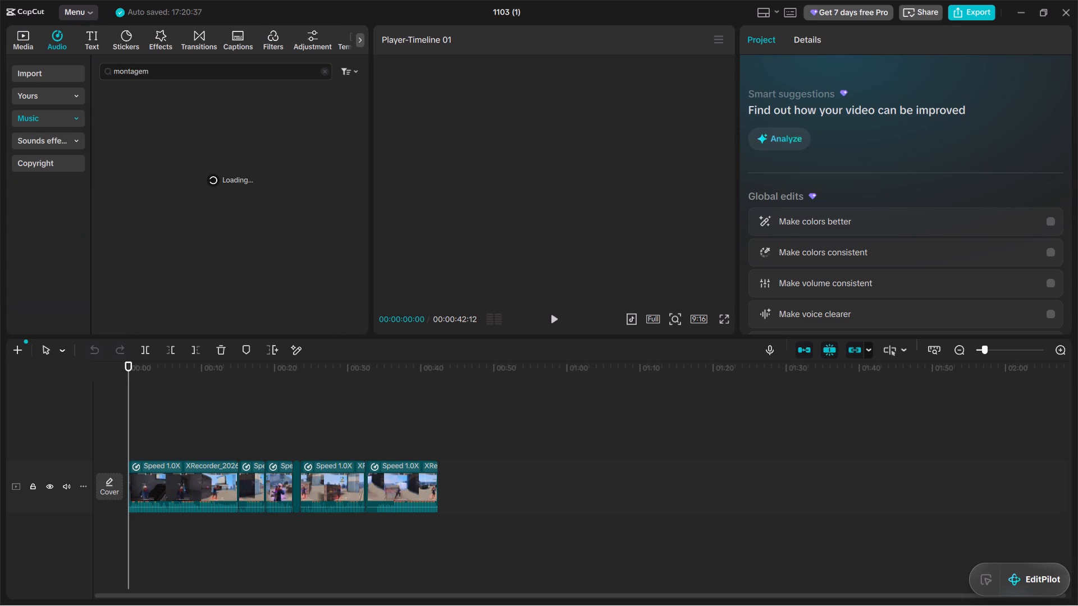
{"action": "left_click", "coordinate": [162, 71]}
{"action": "key", "text": "space"}
{"action": "type", "text": "za"}
{"action": "key", "text": "BackSpace"}
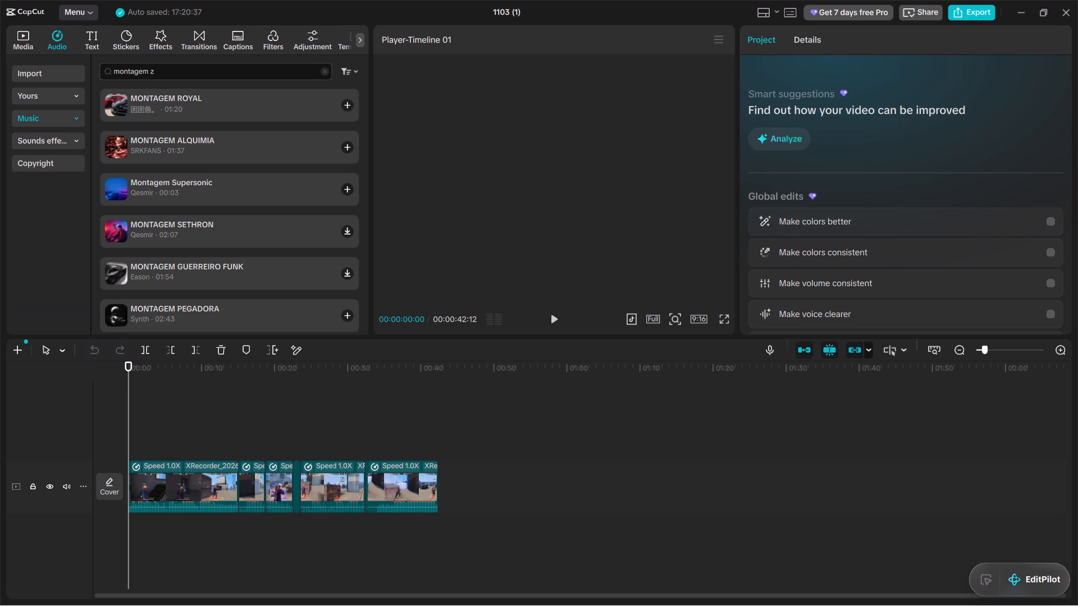
{"action": "type", "text": "ora"}
{"action": "key", "text": "Return"}
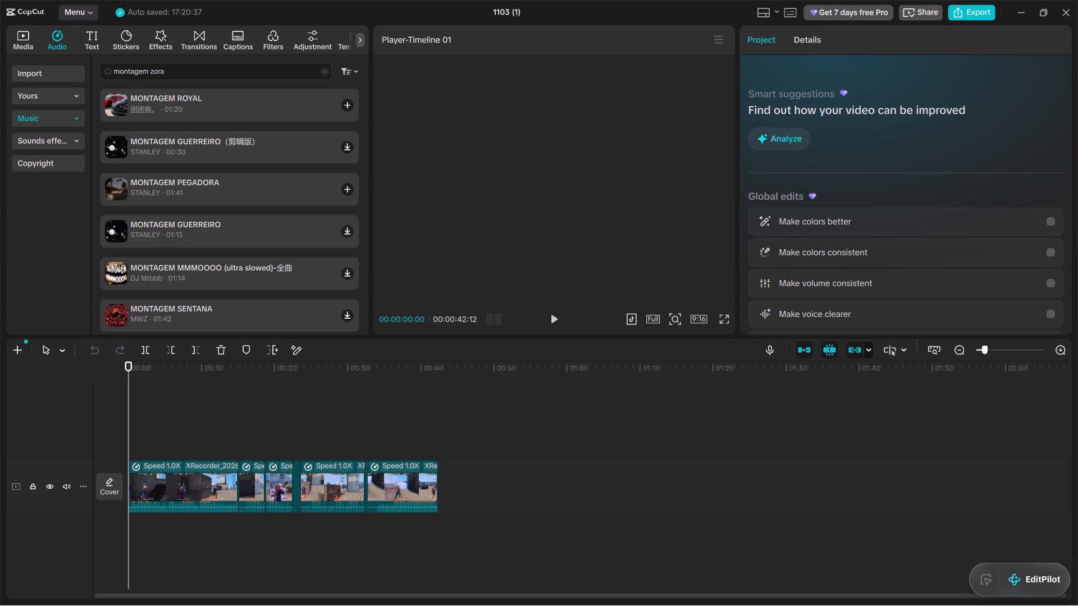
Preview the track MONTAGEM PEGADORA by STANLEY from the search results, and pause its playback.
{"action": "left_click", "coordinate": [244, 189]}
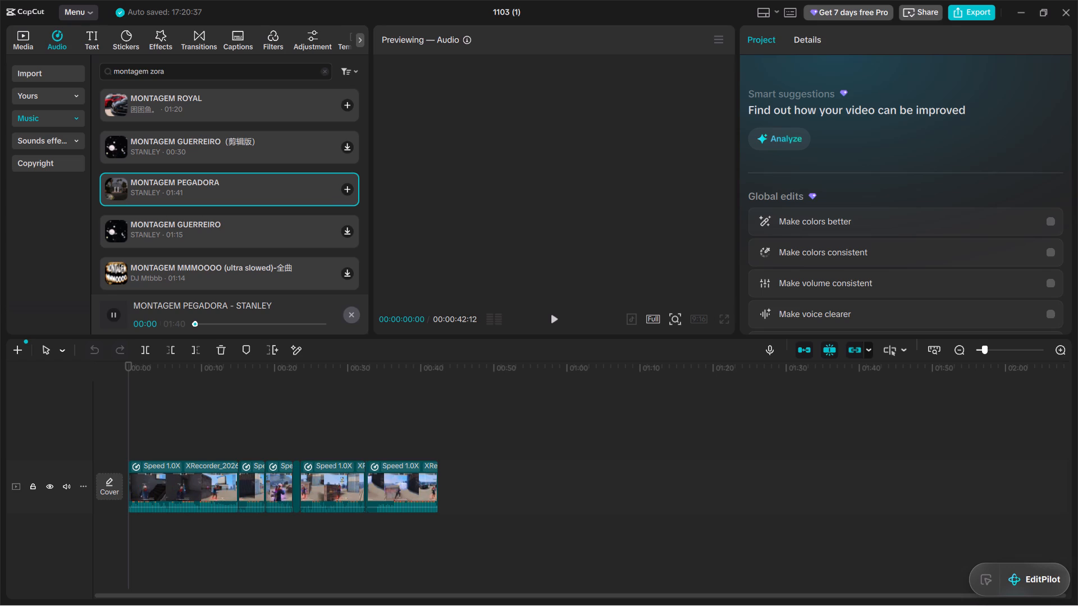
{"action": "left_click", "coordinate": [118, 316]}
{"action": "scroll", "coordinate": [208, 173], "scroll_direction": "down", "scroll_amount": 1}
{"action": "scroll", "coordinate": [200, 164], "scroll_direction": "up", "scroll_amount": 1}
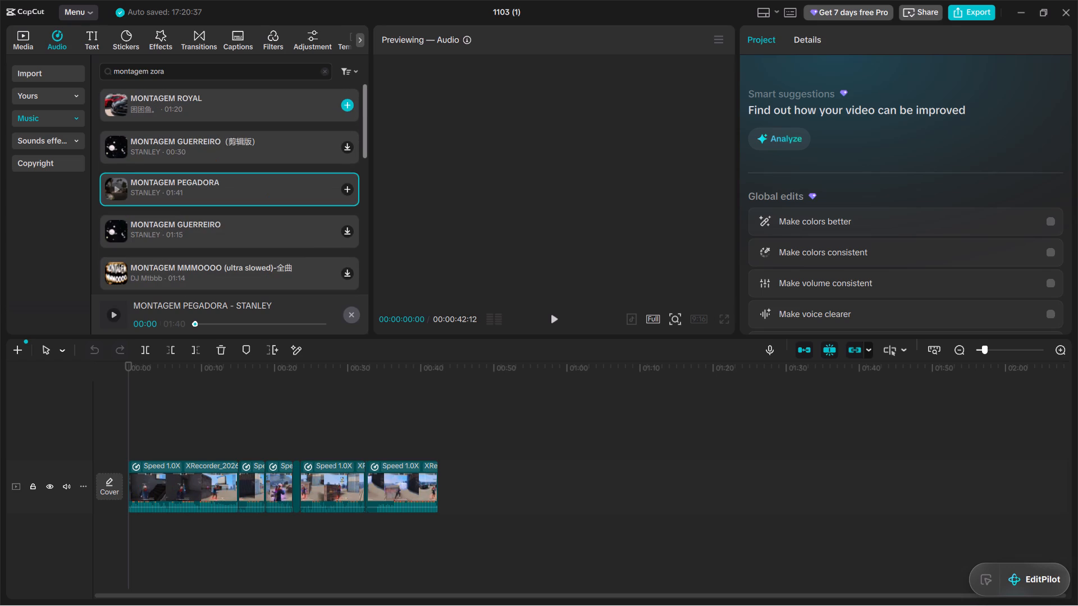
Preview the 01:20 track MONTAGEM ROYAL and add it to the timeline at 00:00.
{"action": "left_click", "coordinate": [225, 100]}
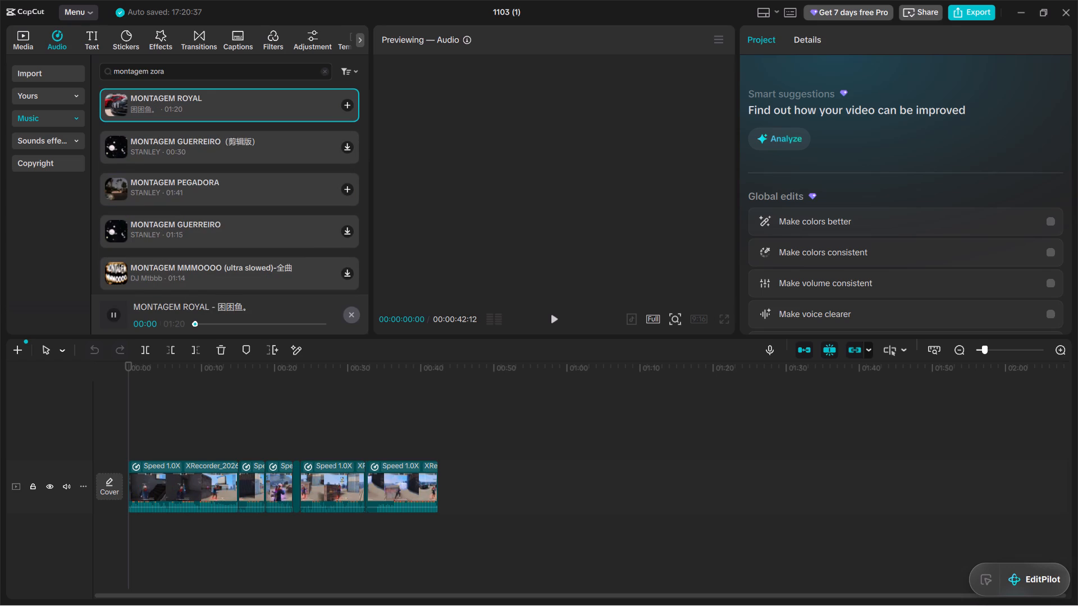
{"action": "left_click", "coordinate": [345, 102]}
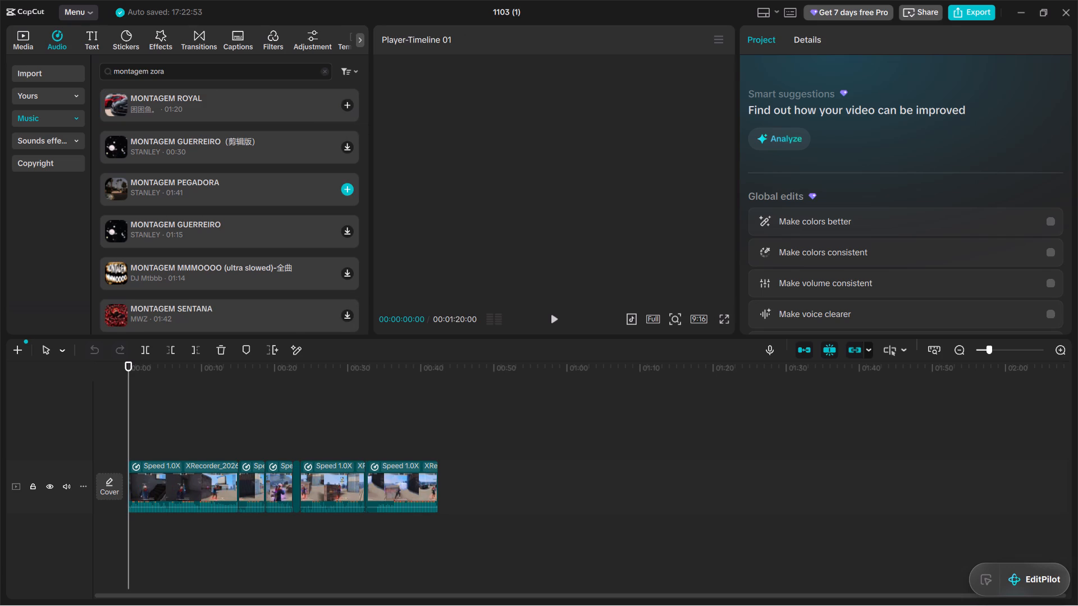
Scrub through the opening part of the timeline and return the playhead to the start.
{"action": "scroll", "coordinate": [217, 175], "scroll_direction": "down", "scroll_amount": 1}
{"action": "left_click_drag", "start_coordinate": [127, 379], "coordinate": [133, 379]}
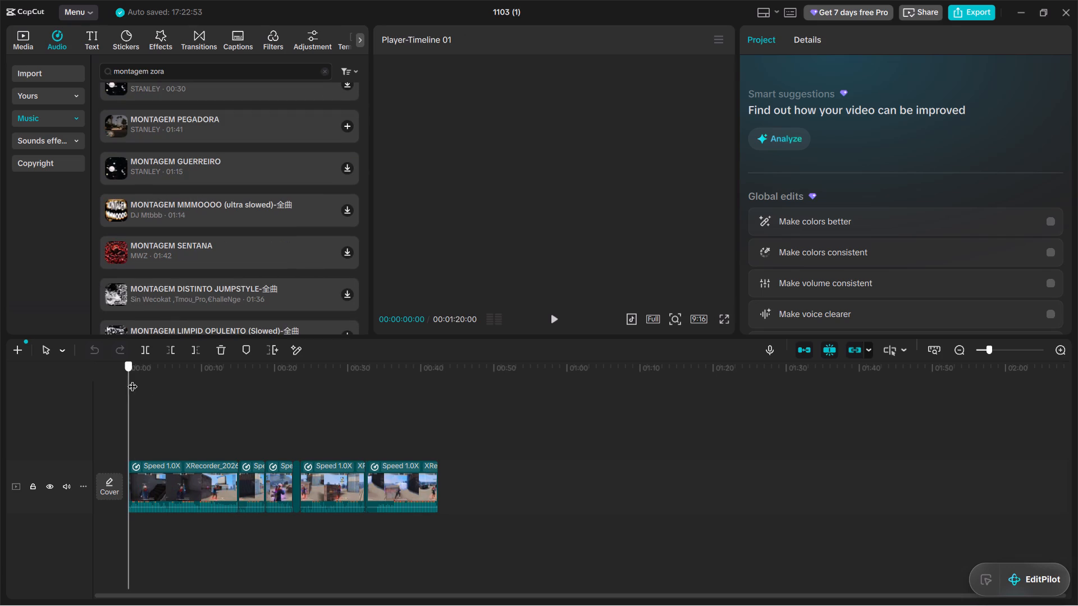
{"action": "left_click_drag", "start_coordinate": [133, 379], "coordinate": [154, 384]}
{"action": "left_click_drag", "start_coordinate": [158, 384], "coordinate": [206, 388]}
{"action": "left_click_drag", "start_coordinate": [242, 391], "coordinate": [71, 406]}
{"action": "left_click_drag", "start_coordinate": [207, 377], "coordinate": [56, 414]}
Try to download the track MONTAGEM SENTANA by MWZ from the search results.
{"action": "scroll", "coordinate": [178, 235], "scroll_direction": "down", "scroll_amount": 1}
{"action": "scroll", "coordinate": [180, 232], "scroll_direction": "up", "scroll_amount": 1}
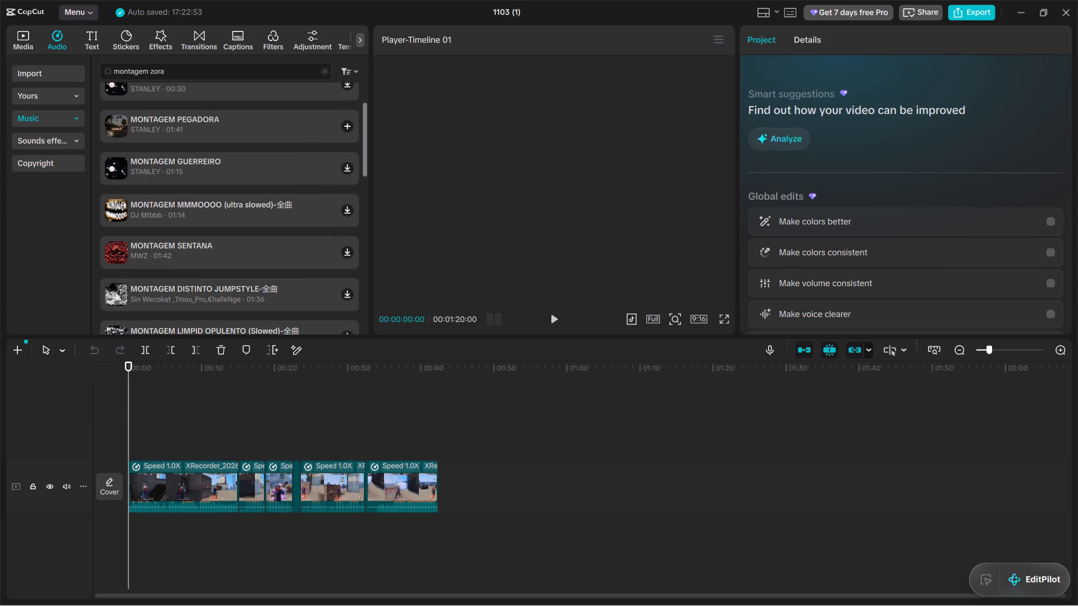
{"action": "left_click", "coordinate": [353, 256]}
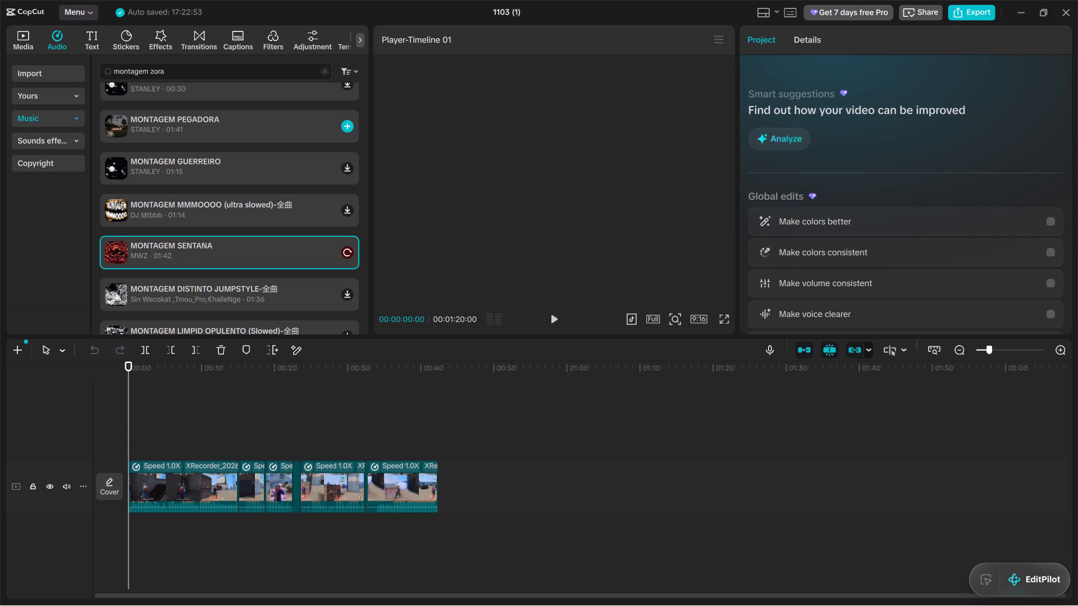
Place the track MONTAGEM PEGADORA by STANLEY beneath the video clips, starting at the beginning of the timeline.
{"action": "scroll", "coordinate": [235, 214], "scroll_direction": "up", "scroll_amount": 5}
{"action": "scroll", "coordinate": [307, 175], "scroll_direction": "down", "scroll_amount": 6}
{"action": "scroll", "coordinate": [279, 200], "scroll_direction": "up", "scroll_amount": 2}
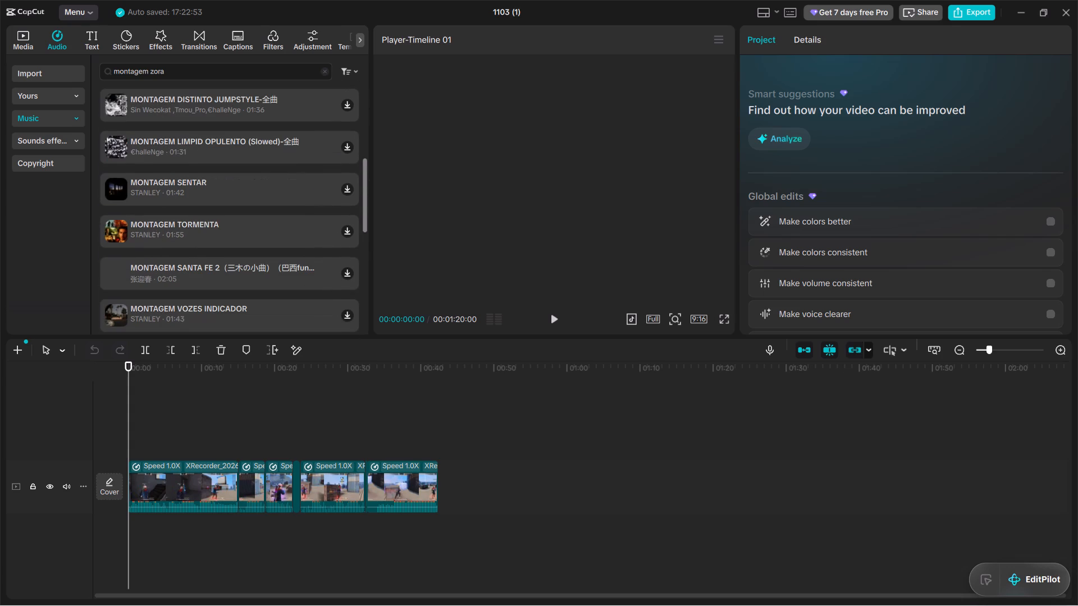
{"action": "scroll", "coordinate": [241, 193], "scroll_direction": "up", "scroll_amount": 3}
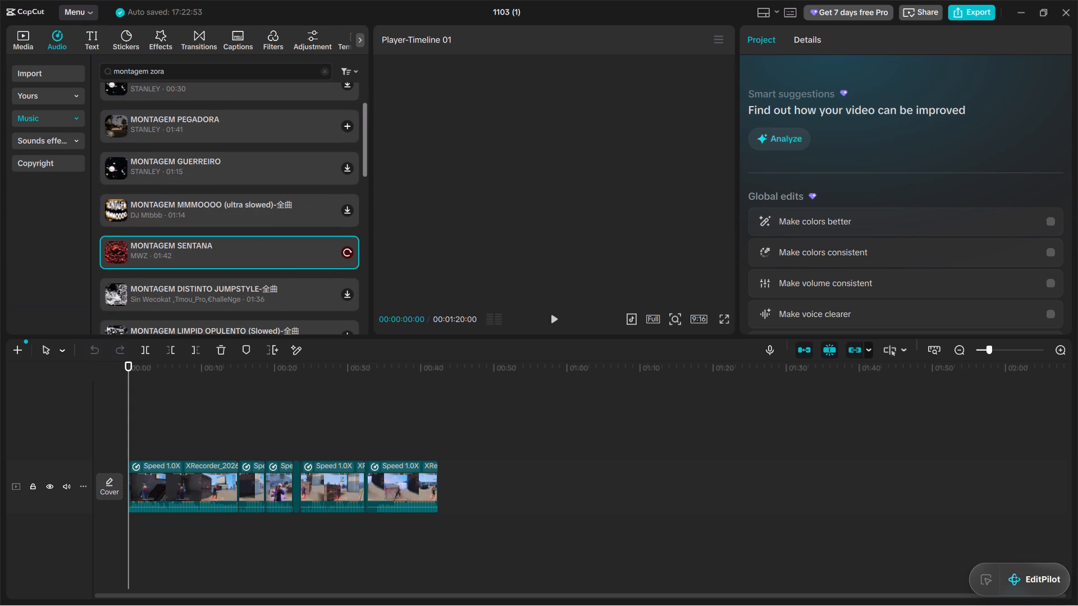
{"action": "scroll", "coordinate": [228, 266], "scroll_direction": "up", "scroll_amount": 2}
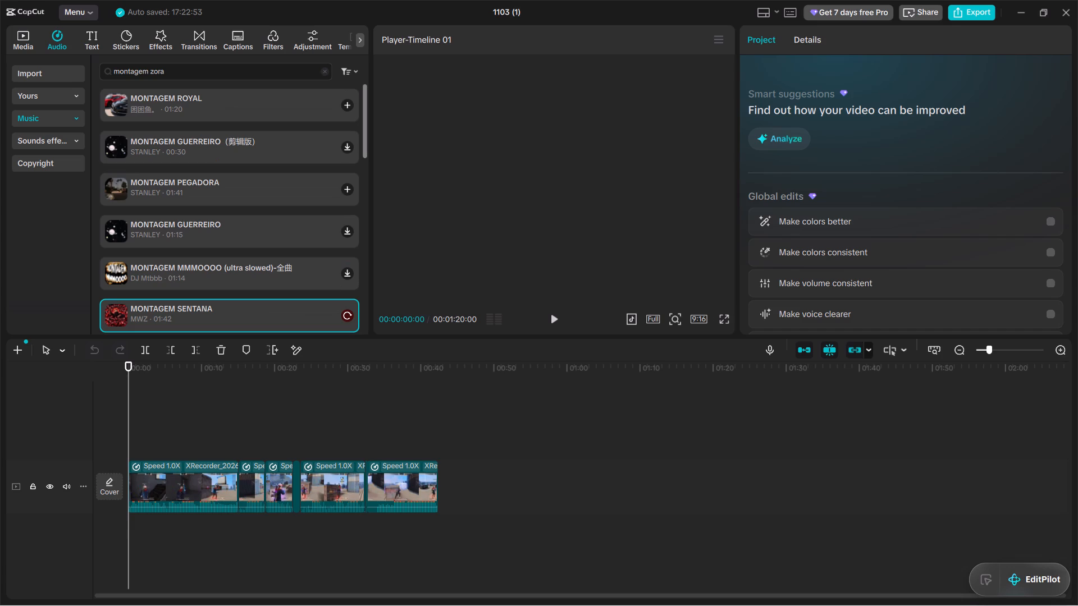
{"action": "left_click_drag", "start_coordinate": [229, 194], "coordinate": [249, 264]}
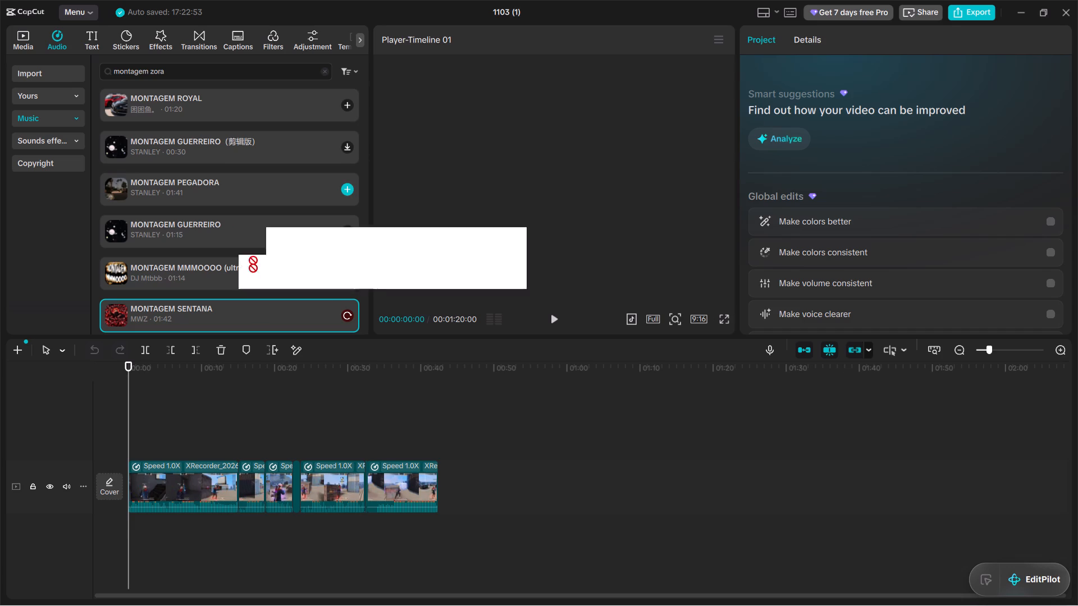
{"action": "left_click_drag", "start_coordinate": [249, 264], "coordinate": [125, 540]}
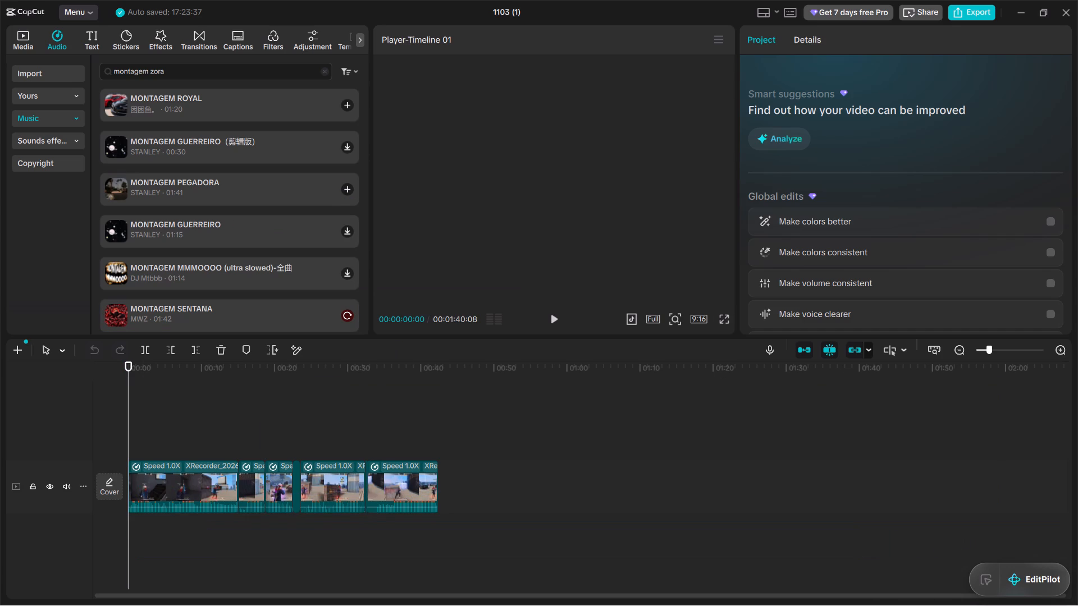
Place MONTAGEM PEGADORA by STANLEY beneath the video clips once more, starting at the beginning of the timeline.
{"action": "left_click_drag", "start_coordinate": [329, 187], "coordinate": [223, 549]}
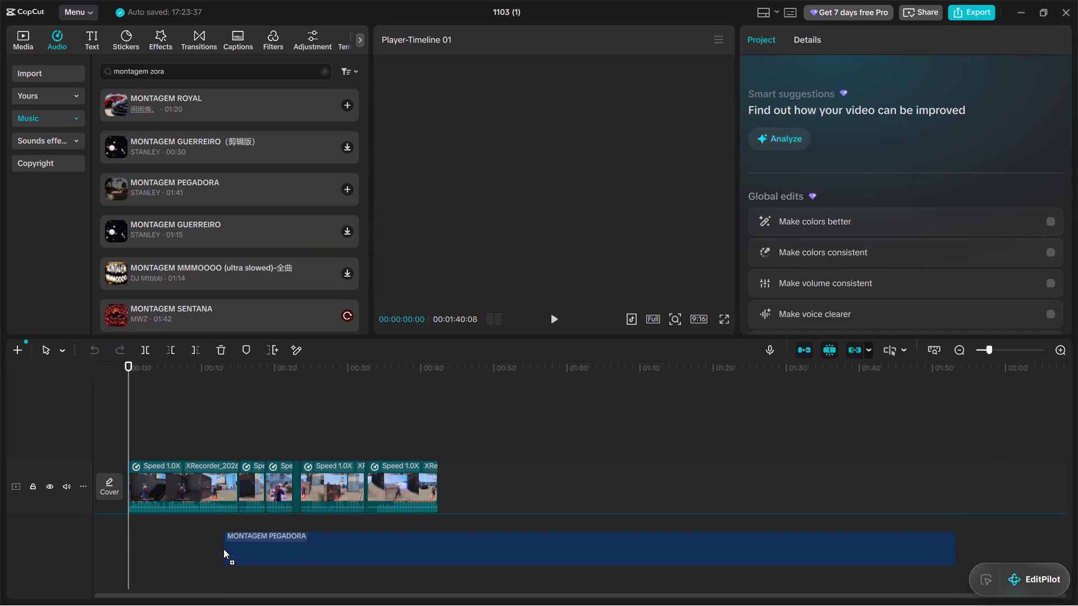
{"action": "left_click_drag", "start_coordinate": [223, 549], "coordinate": [125, 538]}
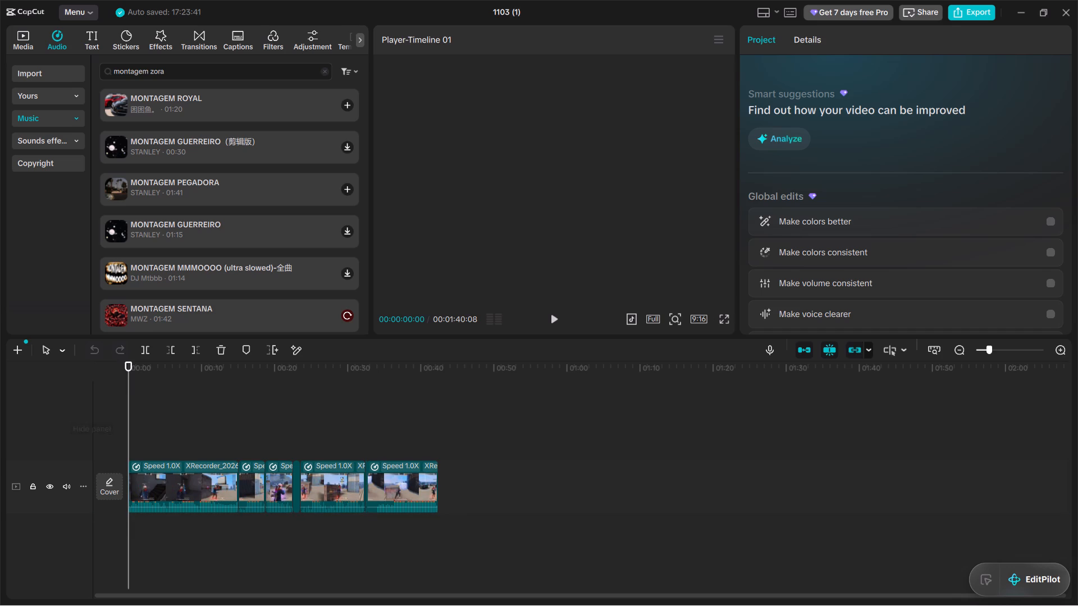
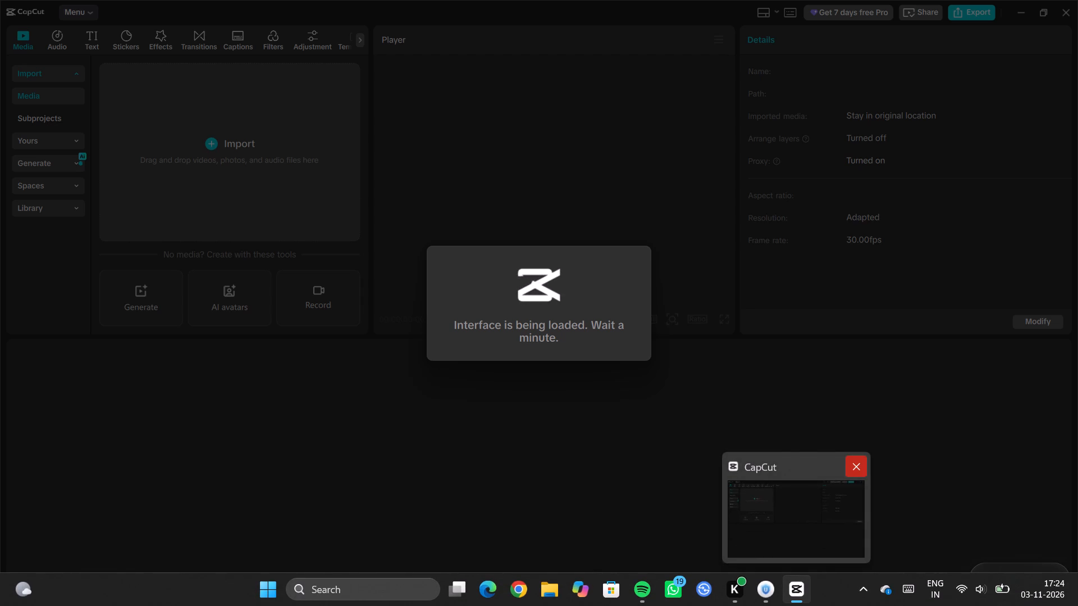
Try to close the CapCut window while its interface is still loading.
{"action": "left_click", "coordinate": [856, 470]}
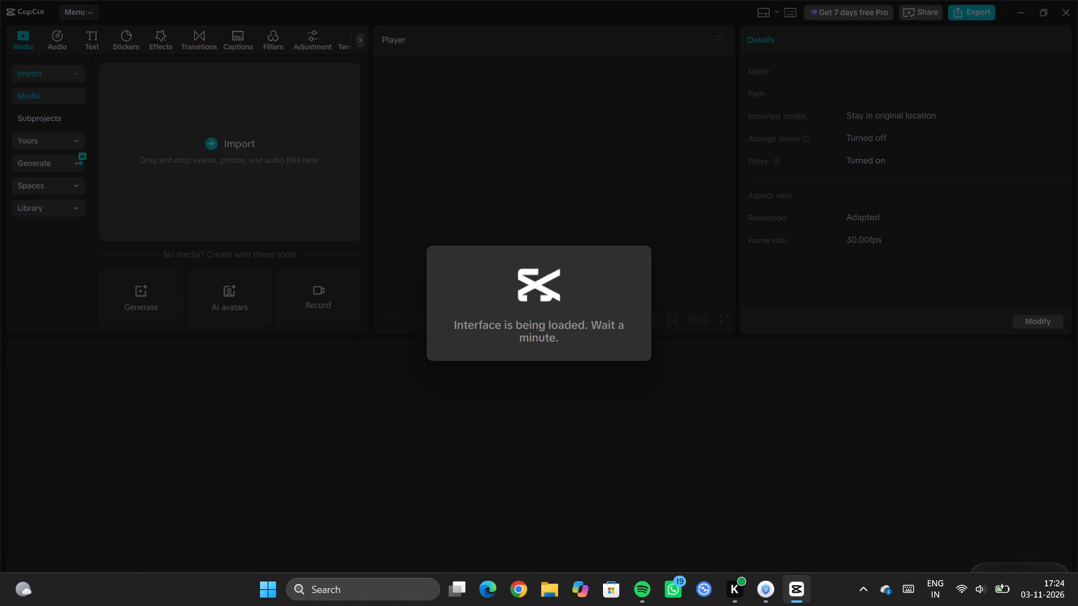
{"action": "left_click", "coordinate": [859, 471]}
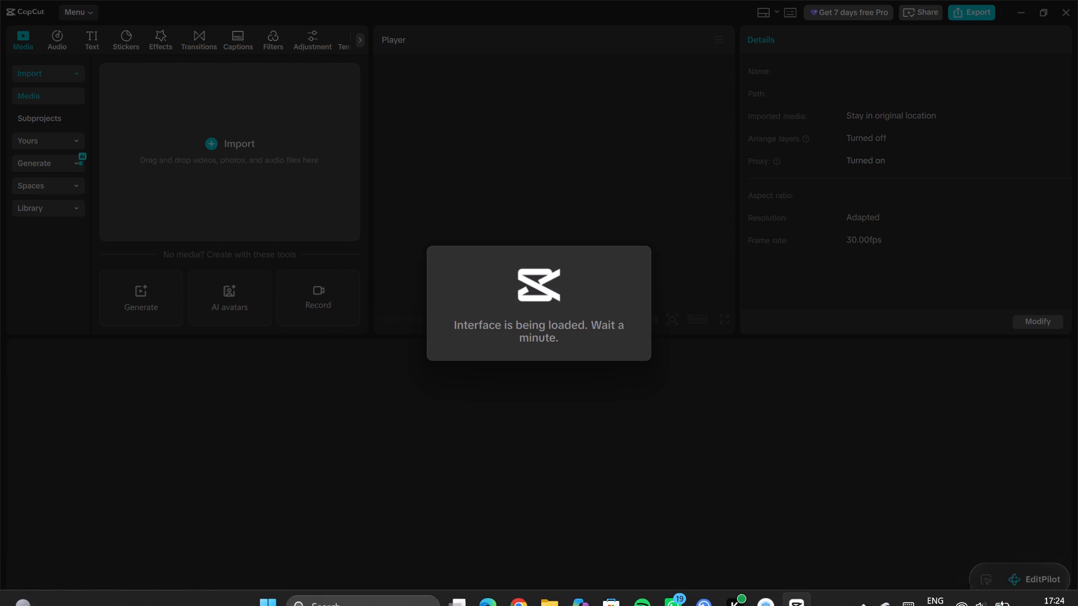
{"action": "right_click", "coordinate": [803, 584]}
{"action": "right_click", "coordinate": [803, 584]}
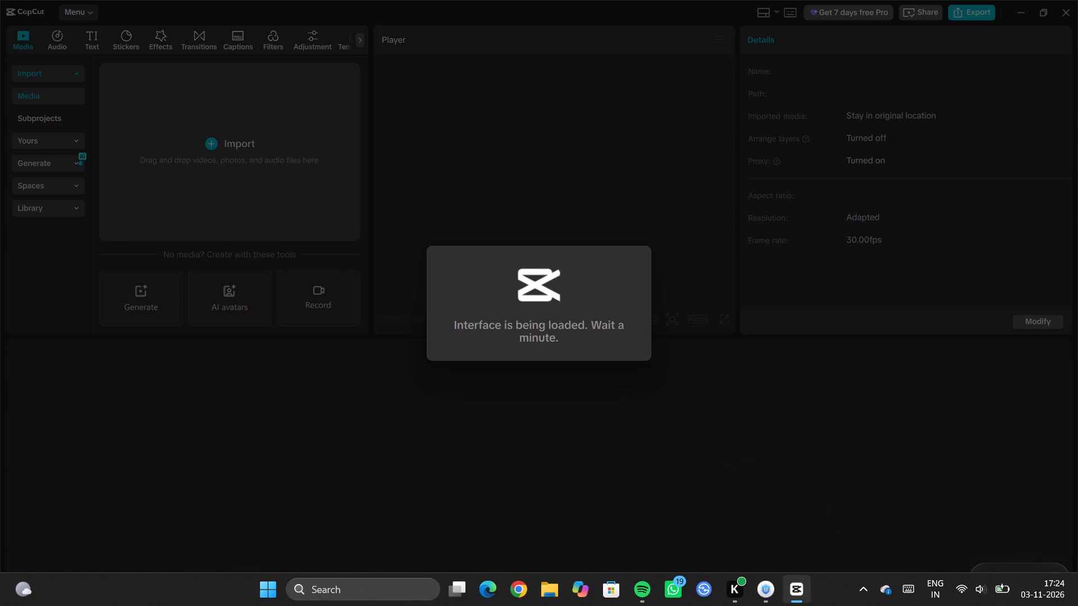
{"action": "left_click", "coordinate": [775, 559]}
Switch to UrbanVPN, disconnect the Singapore connection and close the VPN window.
{"action": "left_click", "coordinate": [767, 587]}
{"action": "left_click", "coordinate": [771, 587]}
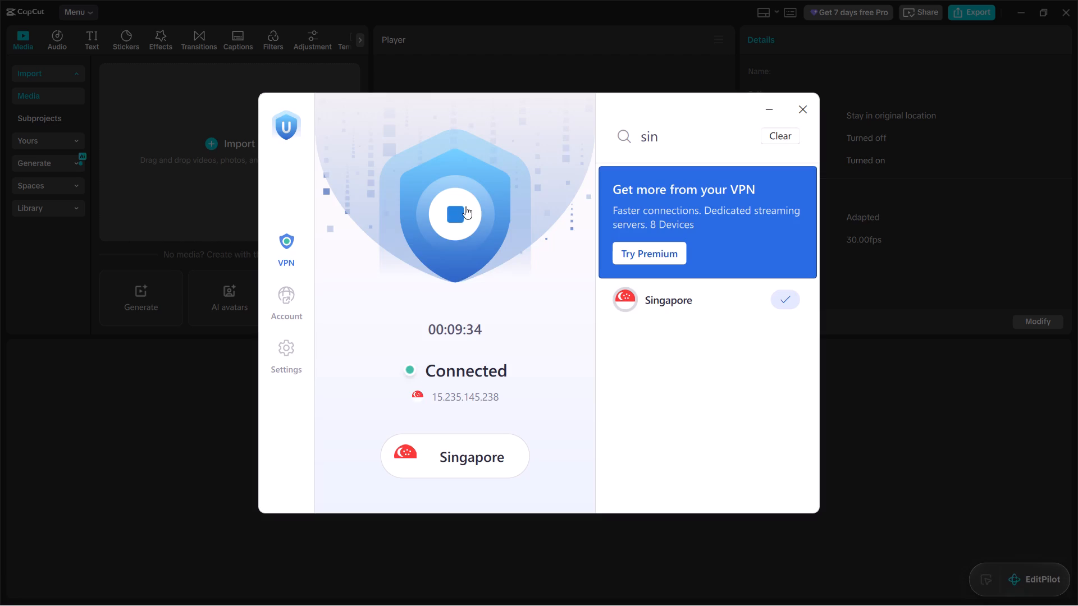
{"action": "left_click_drag", "start_coordinate": [467, 206], "coordinate": [474, 210]}
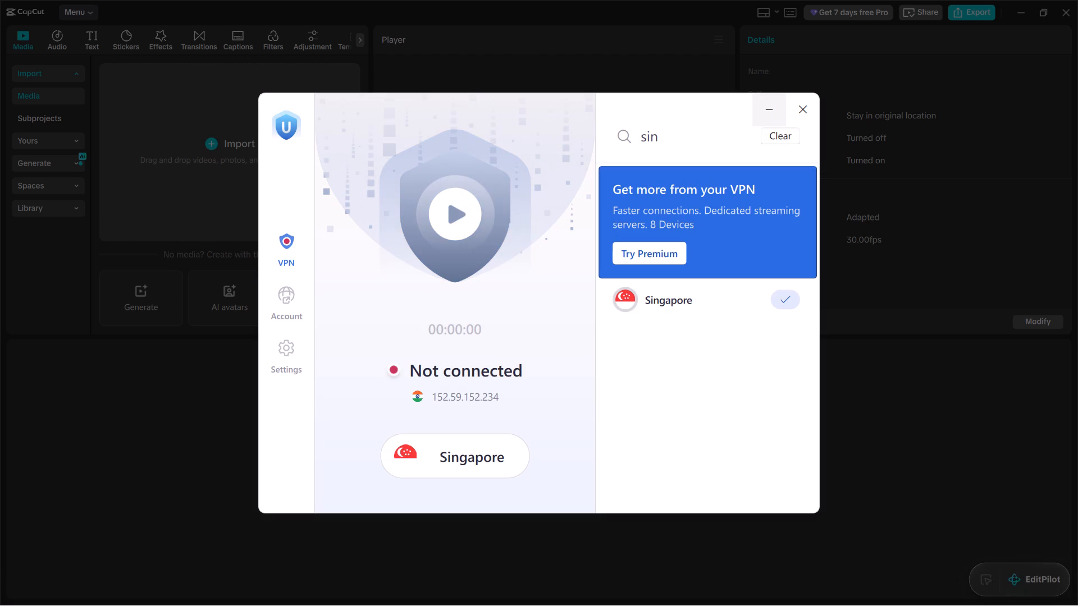
{"action": "left_click", "coordinate": [805, 99]}
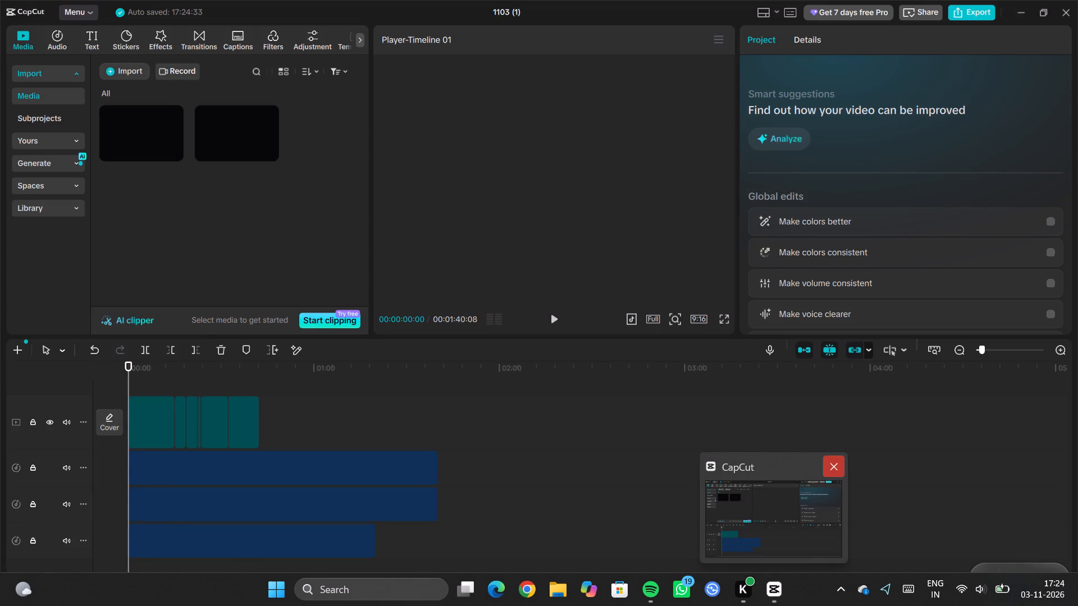
Close the CapCut editing window of project 1103 (1).
{"action": "double_click", "coordinate": [832, 460]}
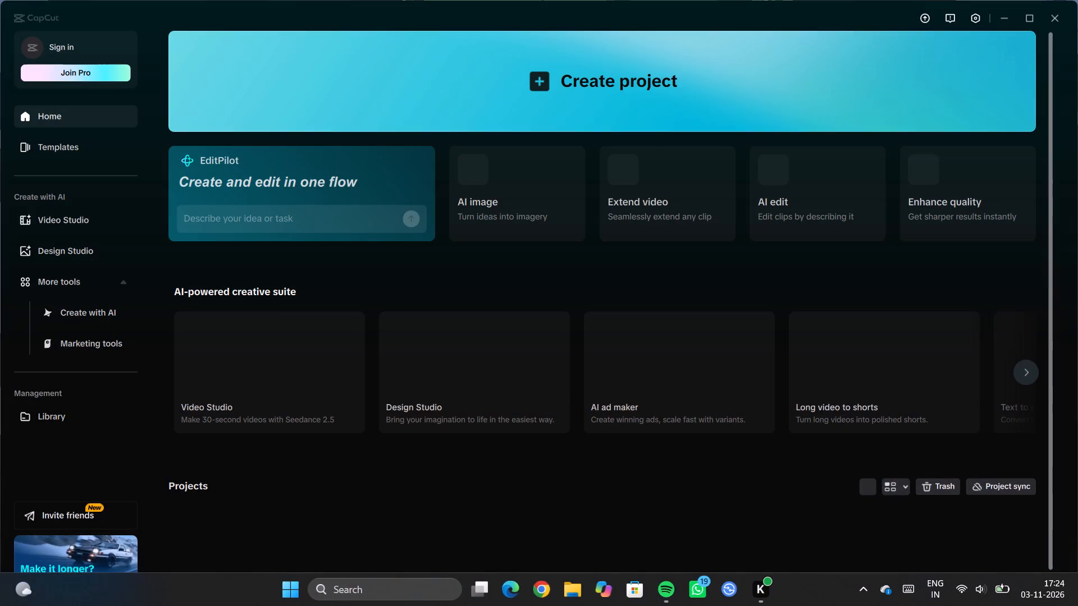
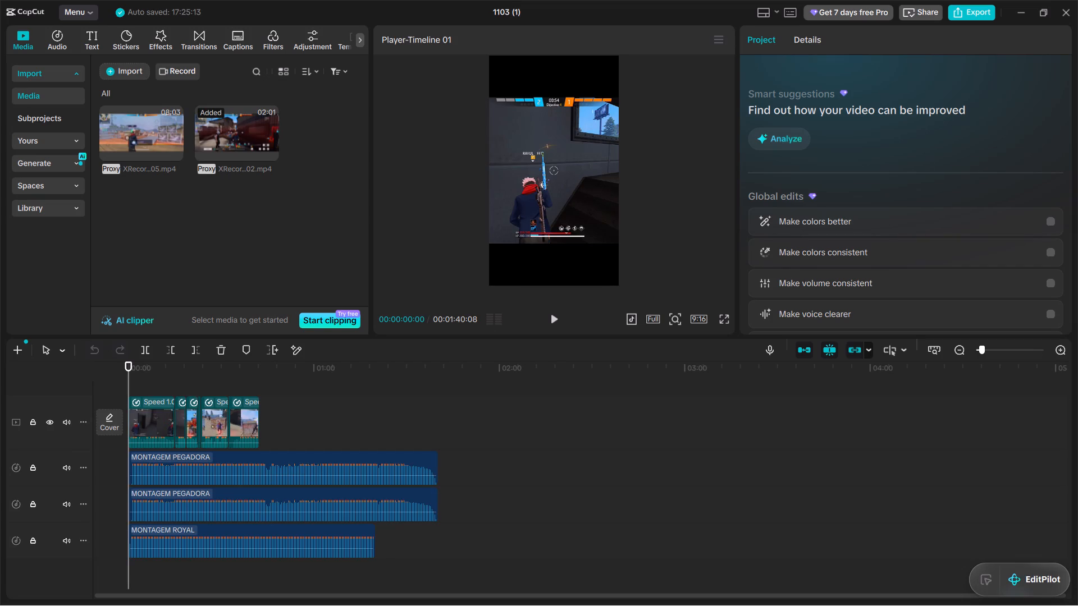
Play the opening seconds of project 1103 (1) to check how the layered music tracks sound, and pause.
{"action": "left_click", "coordinate": [555, 322]}
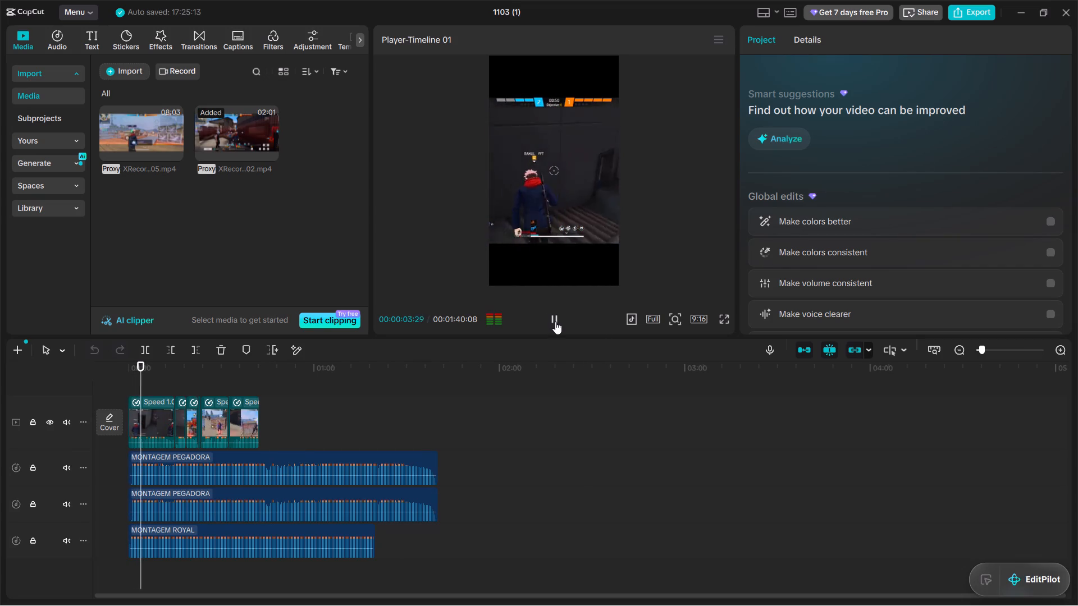
{"action": "left_click", "coordinate": [555, 322]}
Delete the duplicate MONTAGEM PEGADORA clip on the middle audio track and the MONTAGEM ROYAL clip below it.
{"action": "left_click", "coordinate": [230, 515]}
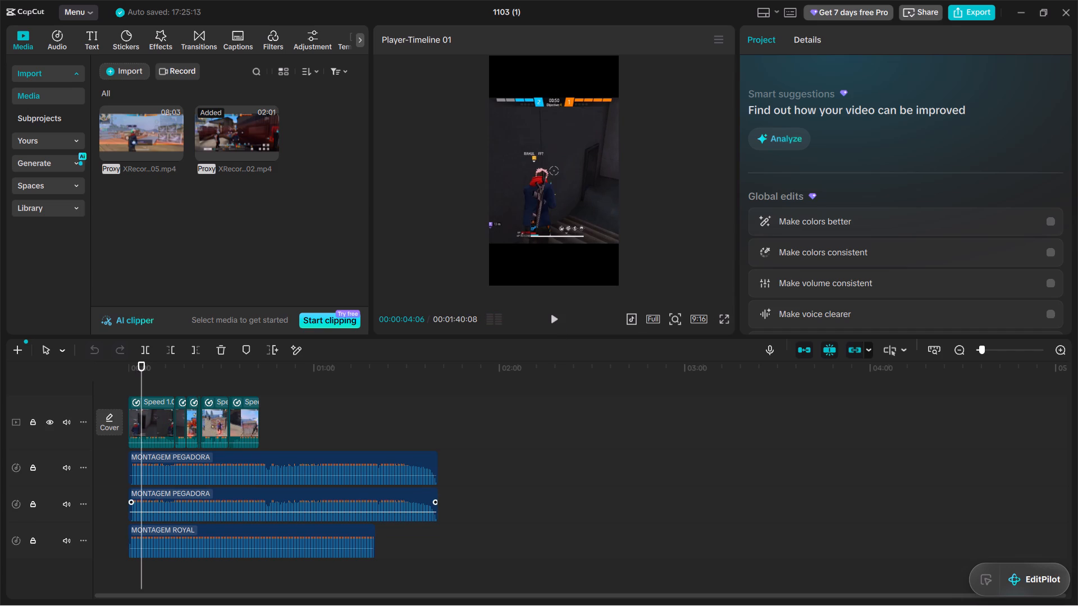
{"action": "left_click", "coordinate": [213, 345]}
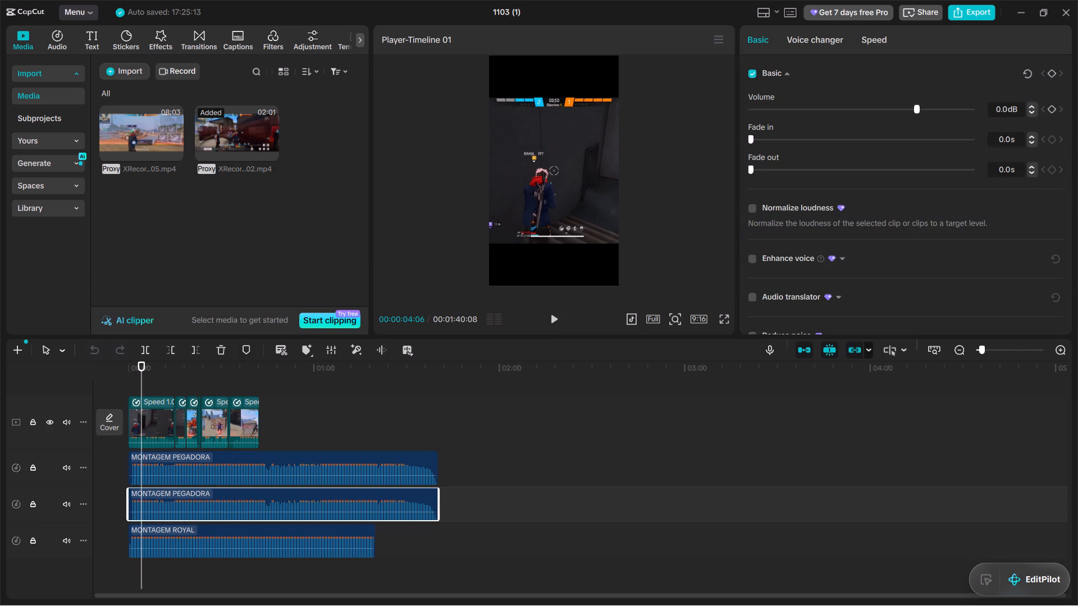
{"action": "double_click", "coordinate": [193, 534]}
{"action": "left_click", "coordinate": [215, 344]}
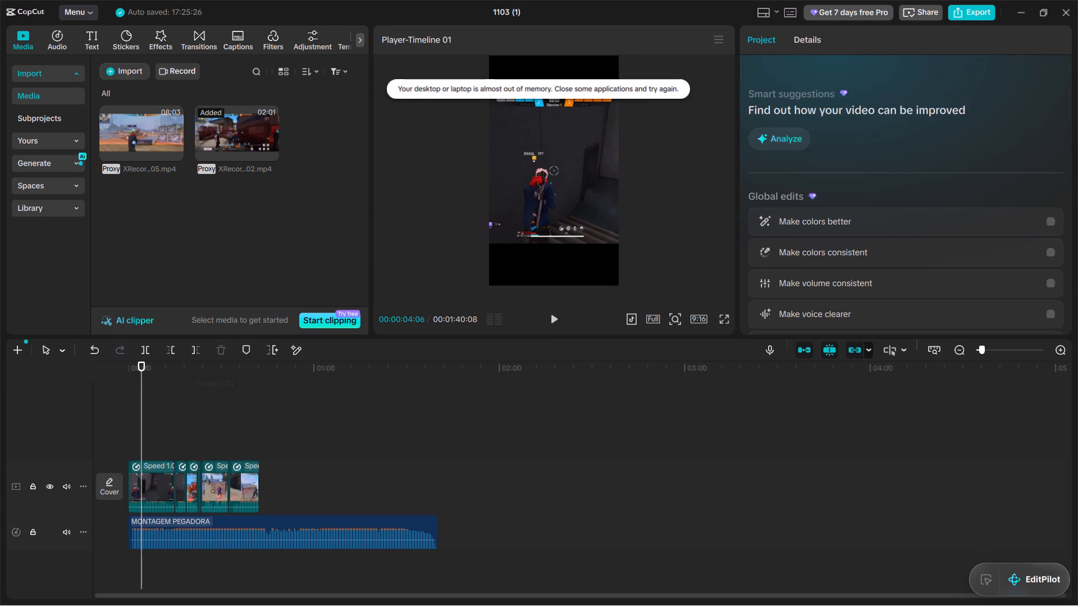
Play the timeline with the single remaining MONTAGEM PEGADORA track to check the sound.
{"action": "left_click", "coordinate": [554, 322]}
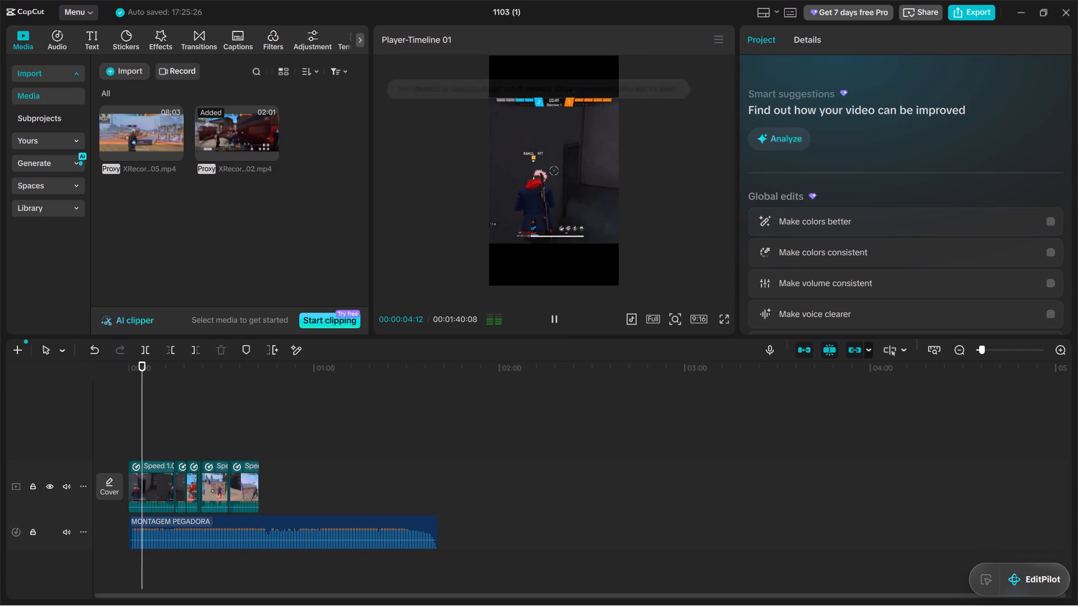
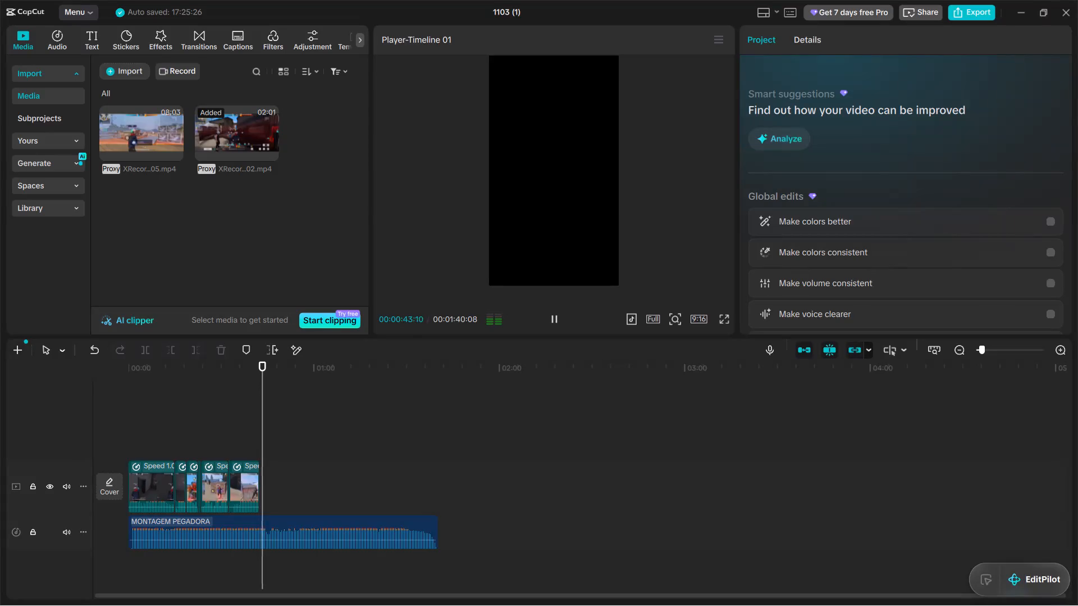
Trim the end of the MONTAGEM PEGADORA music clip to where the last video clip ends, at 00:00:42:12.
{"action": "left_click_drag", "start_coordinate": [262, 400], "coordinate": [255, 405]}
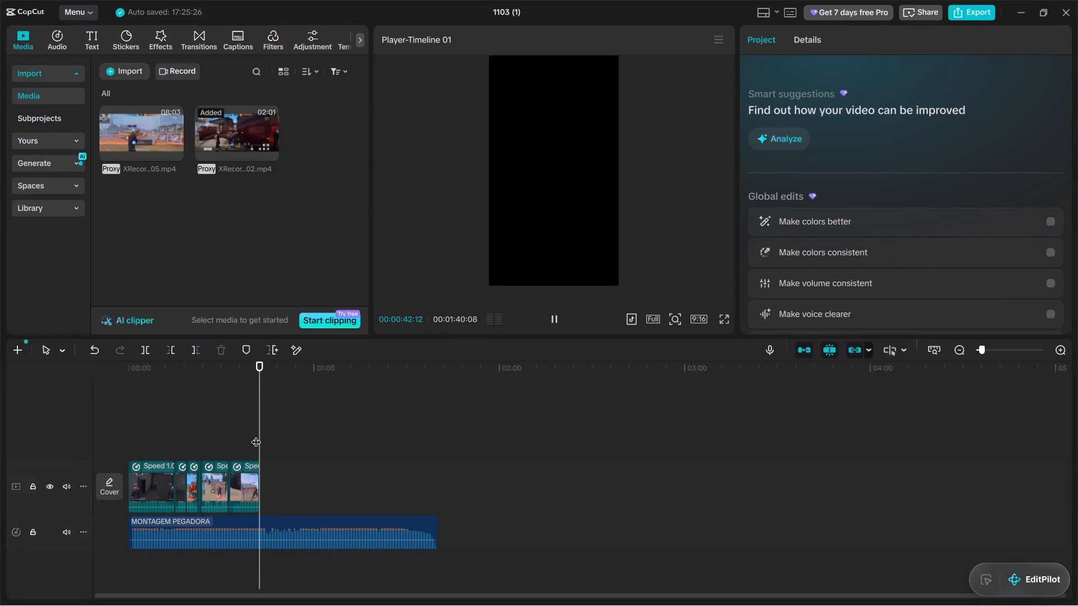
{"action": "left_click", "coordinate": [249, 536]}
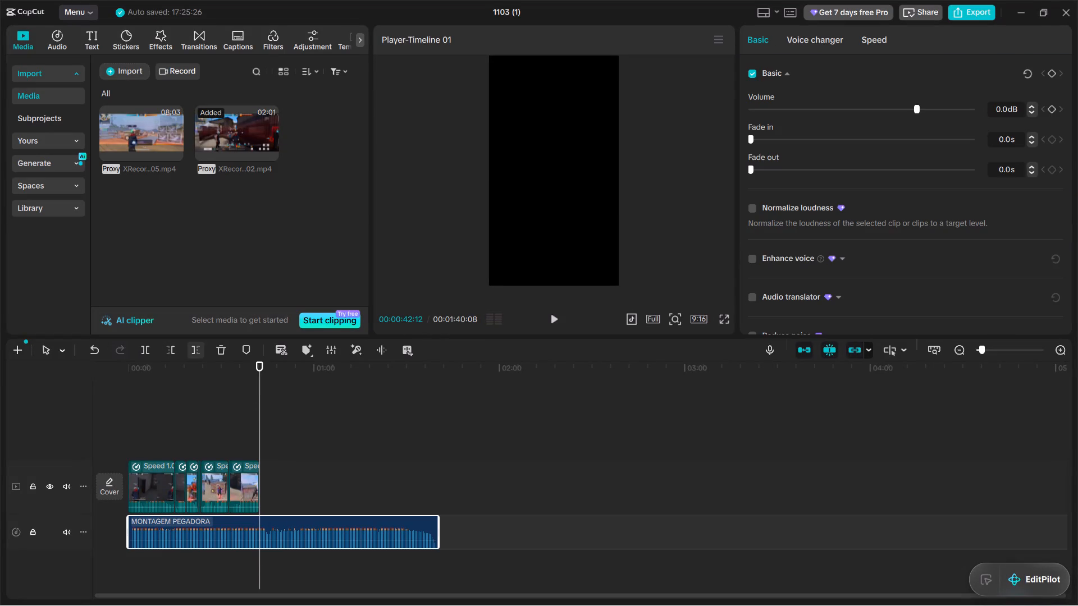
{"action": "left_click", "coordinate": [188, 346]}
Play the timeline from the beginning to check the trimmed music against the video.
{"action": "left_click_drag", "start_coordinate": [259, 394], "coordinate": [228, 421]}
{"action": "left_click", "coordinate": [168, 443]}
{"action": "left_click", "coordinate": [136, 452]}
{"action": "left_click_drag", "start_coordinate": [131, 454], "coordinate": [122, 456]}
{"action": "left_click_drag", "start_coordinate": [85, 468], "coordinate": [66, 474]}
{"action": "left_click", "coordinate": [66, 474]}
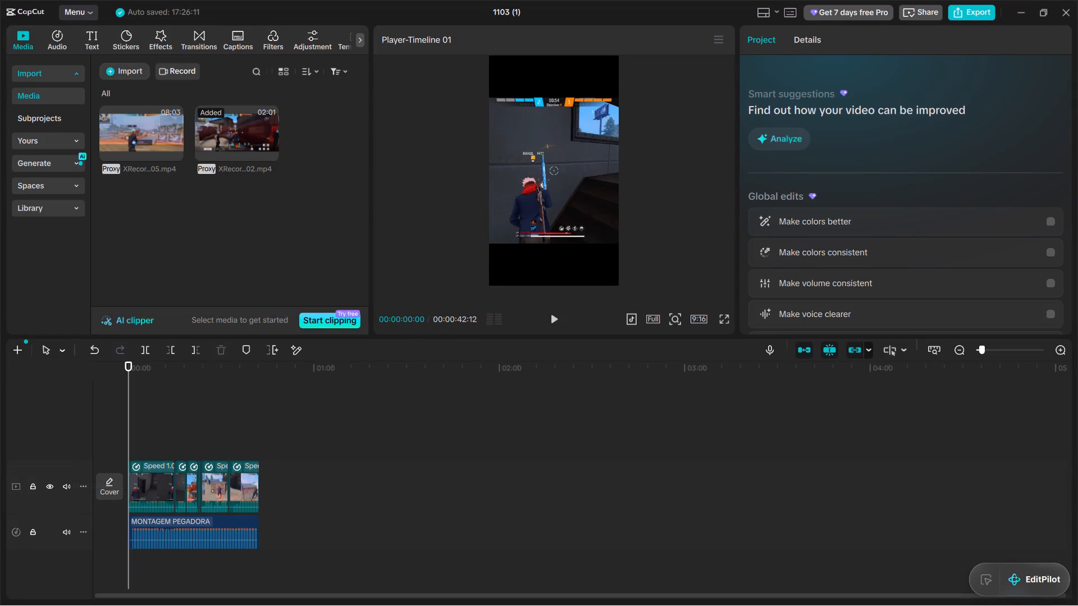
{"action": "left_click", "coordinate": [556, 321]}
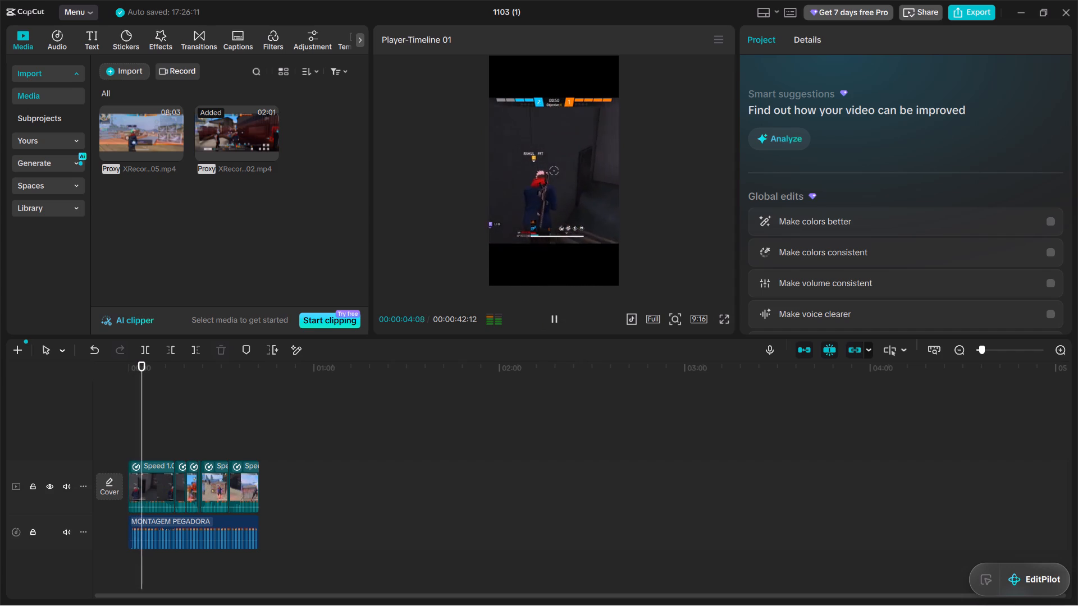
Set the volume of the MONTAGEM PEGADORA music clip to -5.5 dB.
{"action": "left_click", "coordinate": [176, 535]}
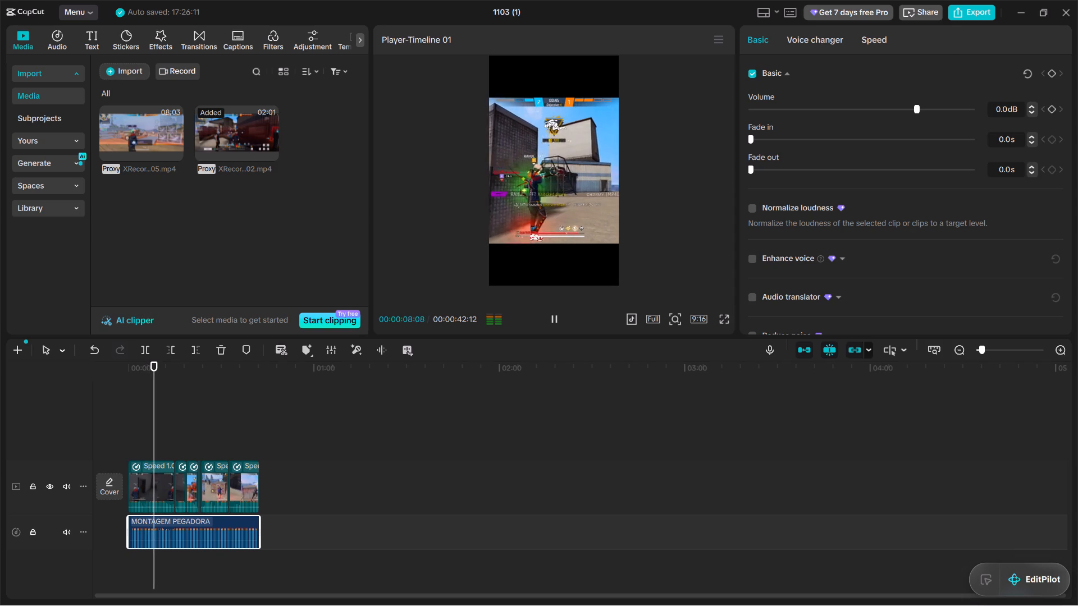
{"action": "left_click", "coordinate": [1007, 104]}
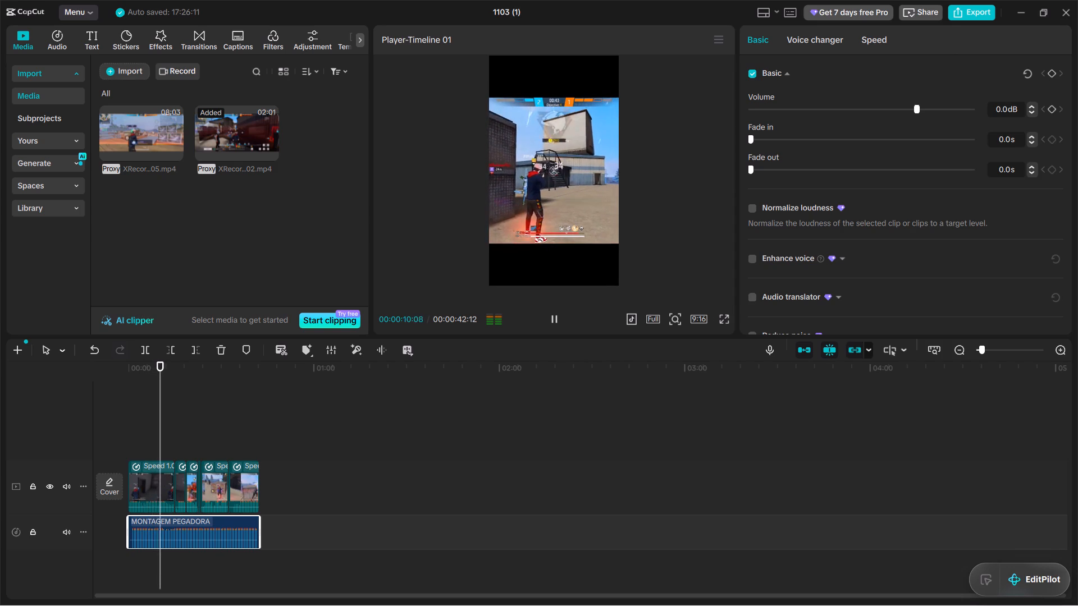
{"action": "key", "text": "BackSpace"}
{"action": "key", "text": "BackSpace"}
{"action": "key", "text": "BackSpace"}
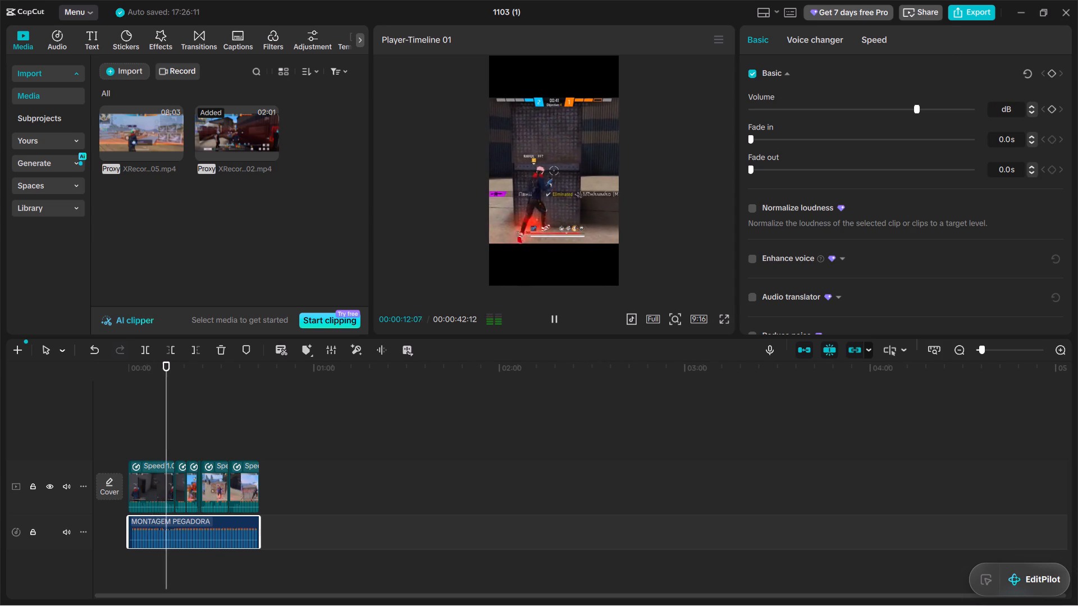
{"action": "type", "text": "-5.5"}
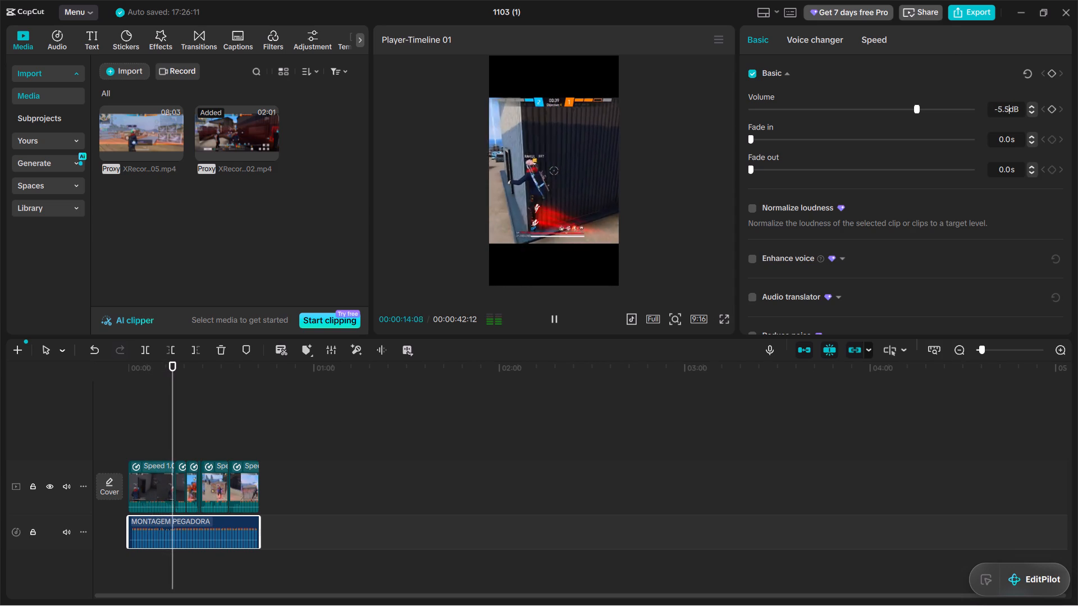
{"action": "key", "text": "Return"}
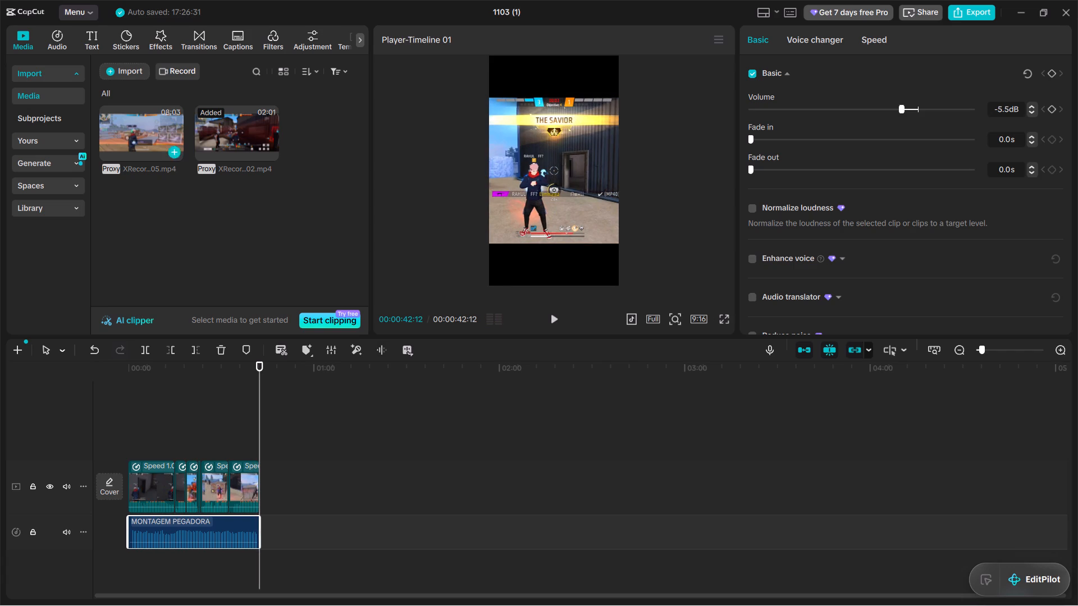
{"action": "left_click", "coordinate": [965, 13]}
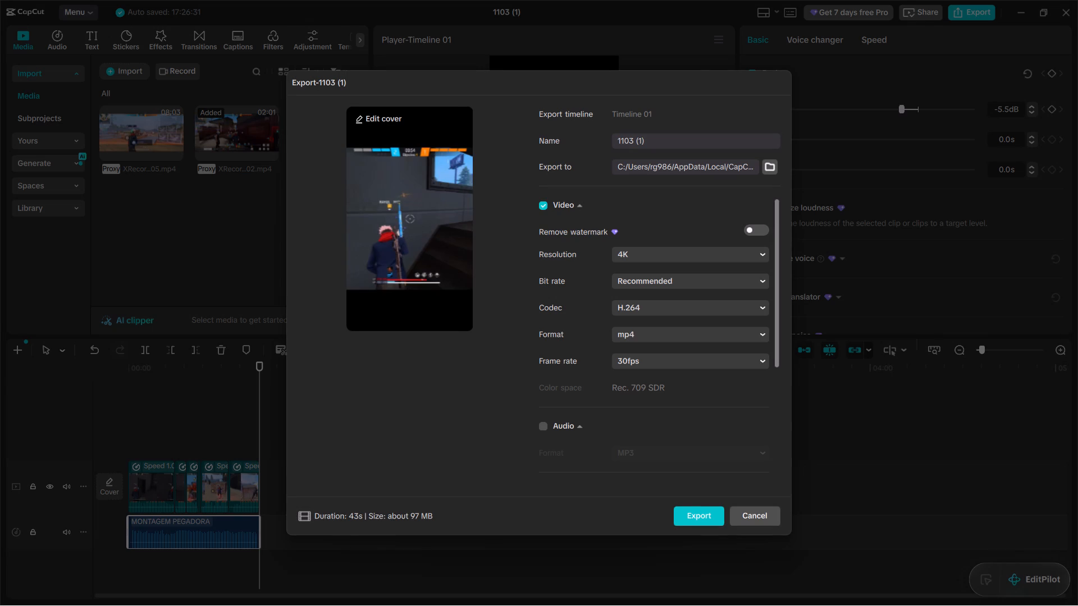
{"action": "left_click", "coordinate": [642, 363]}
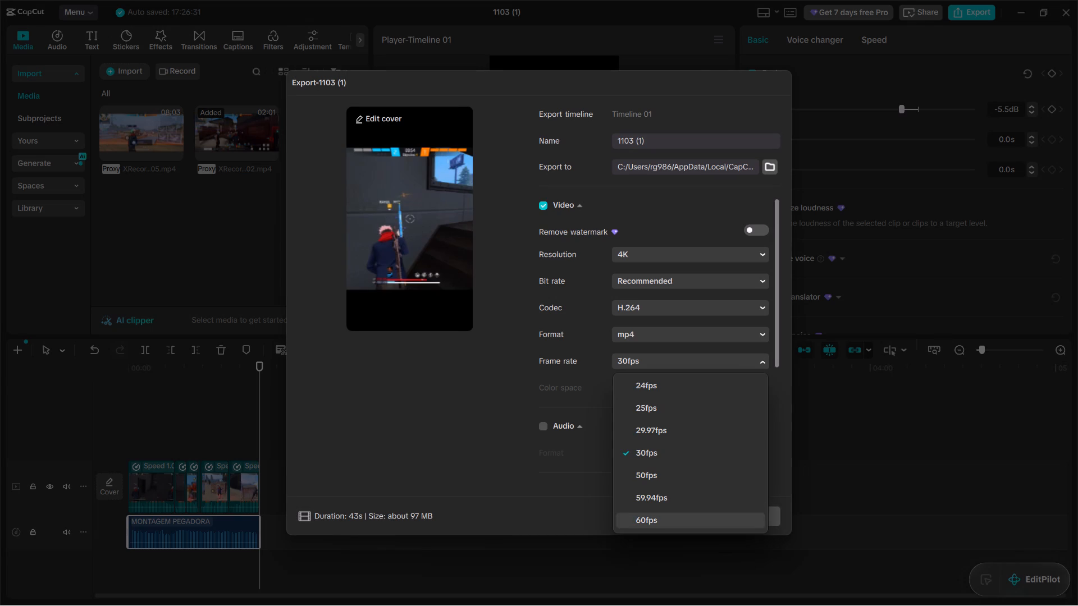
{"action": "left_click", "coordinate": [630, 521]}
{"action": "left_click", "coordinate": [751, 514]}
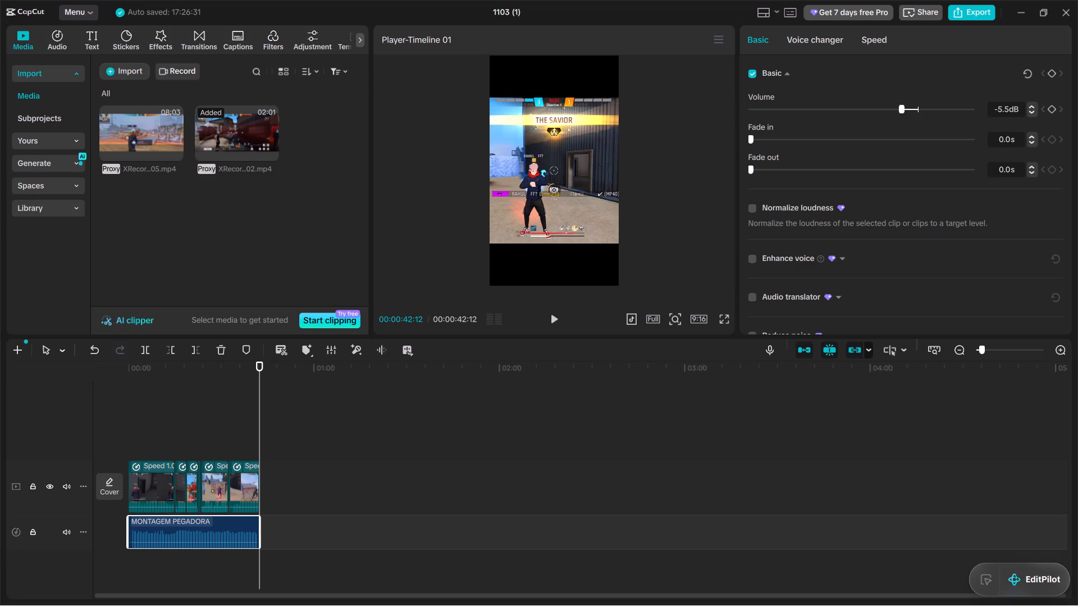
Apply the Fade In entrance animation to the first video clip with a duration of 0.3 s.
{"action": "left_click", "coordinate": [149, 479]}
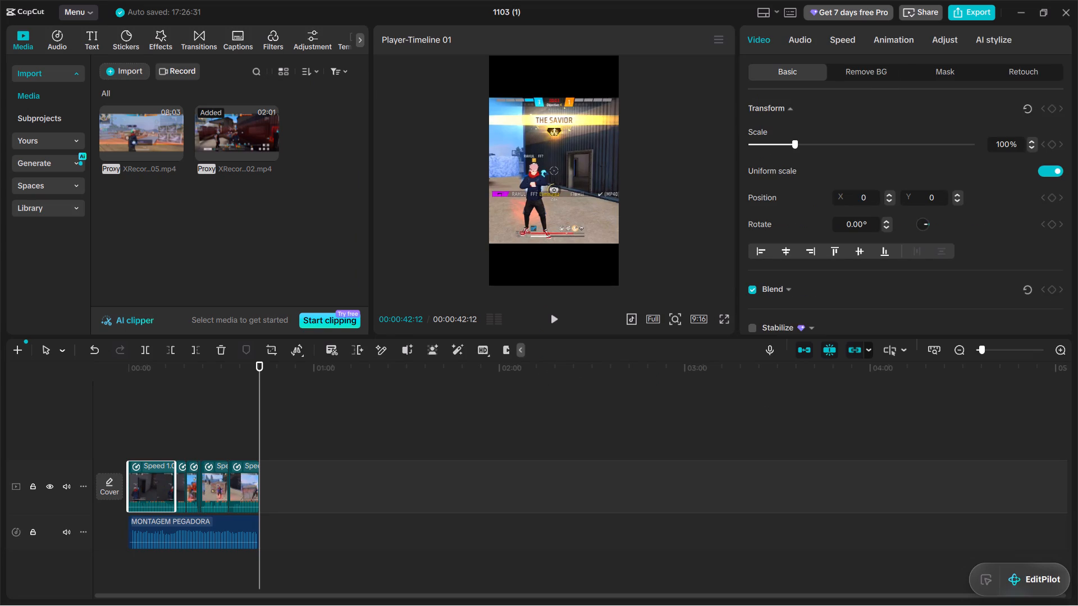
{"action": "left_click", "coordinate": [908, 38]}
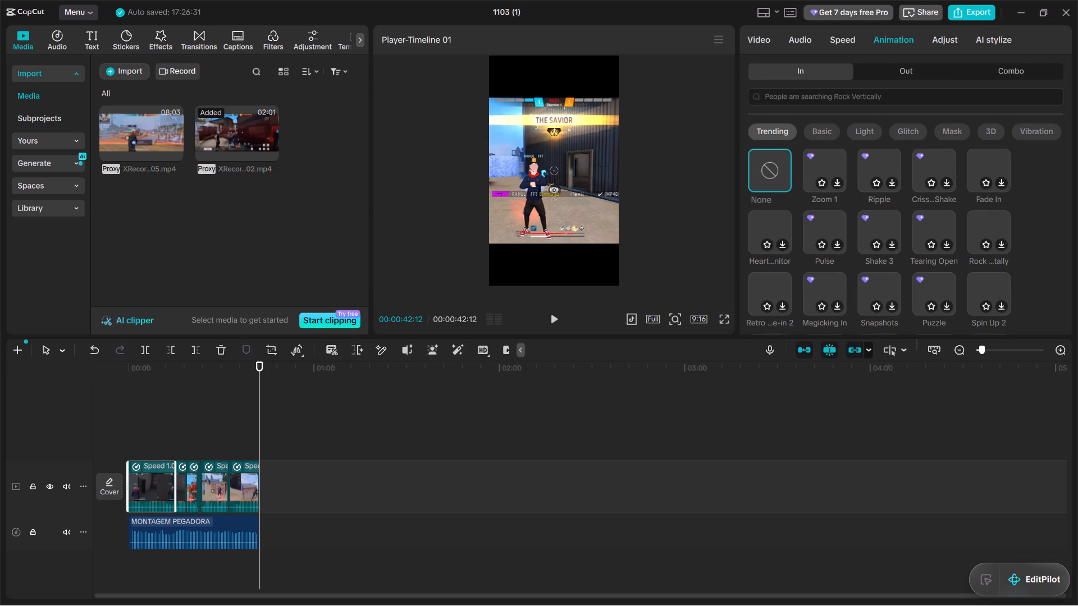
{"action": "left_click", "coordinate": [988, 173]}
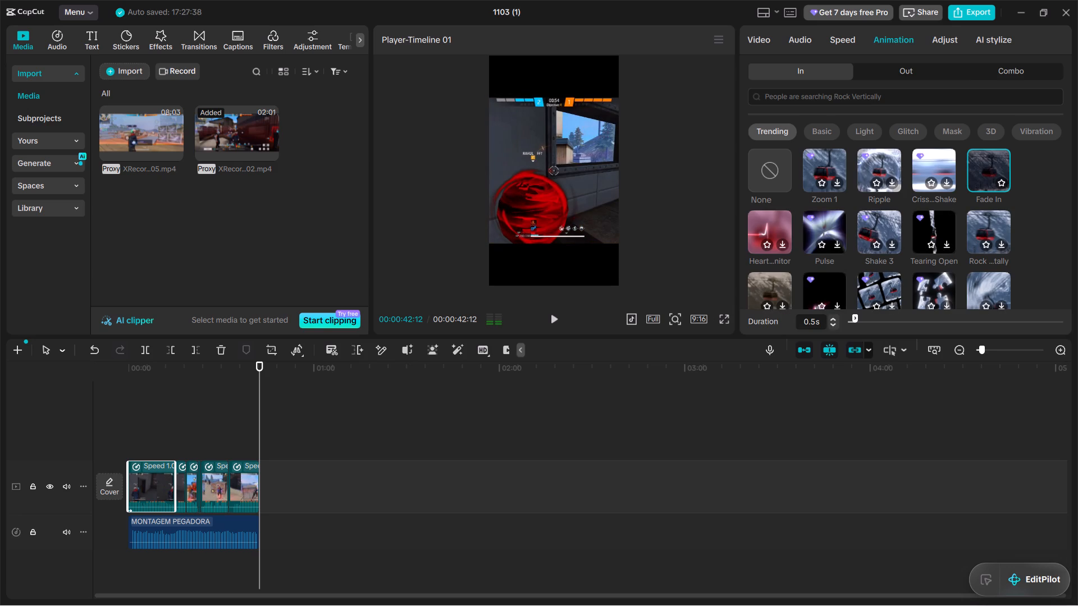
{"action": "double_click", "coordinate": [833, 323]}
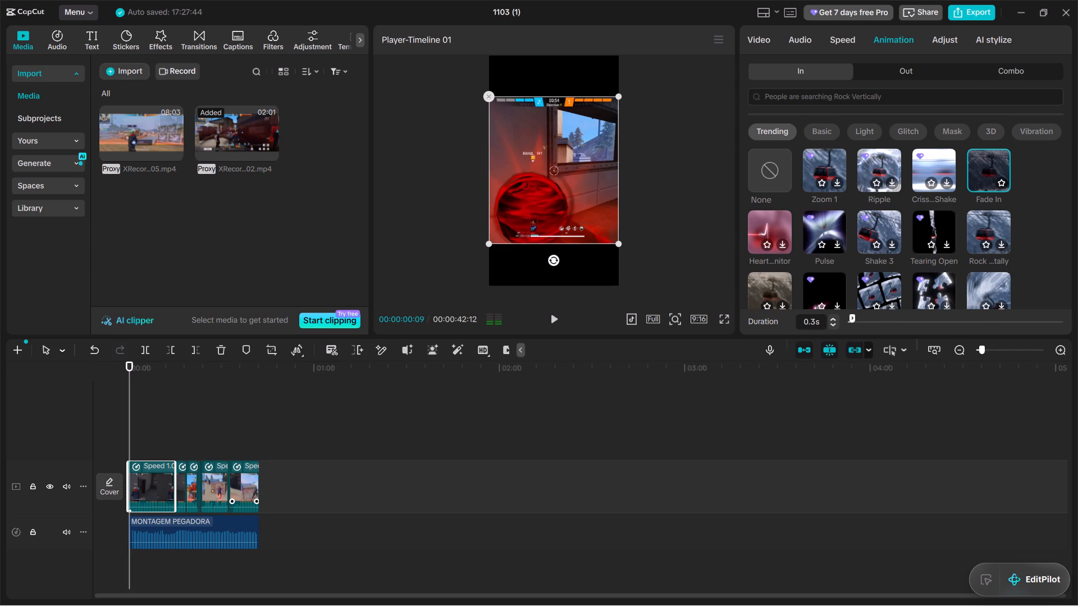
Apply the Fade Out exit animation to the last video clip with a duration of 0.2 s.
{"action": "left_click", "coordinate": [245, 488]}
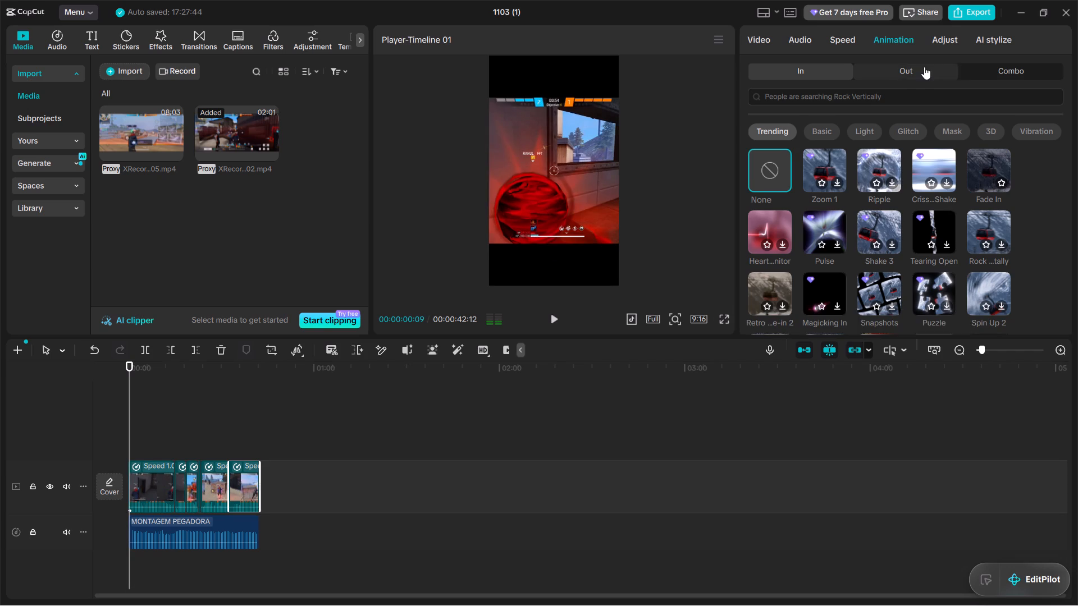
{"action": "double_click", "coordinate": [924, 67]}
{"action": "left_click", "coordinate": [984, 180]}
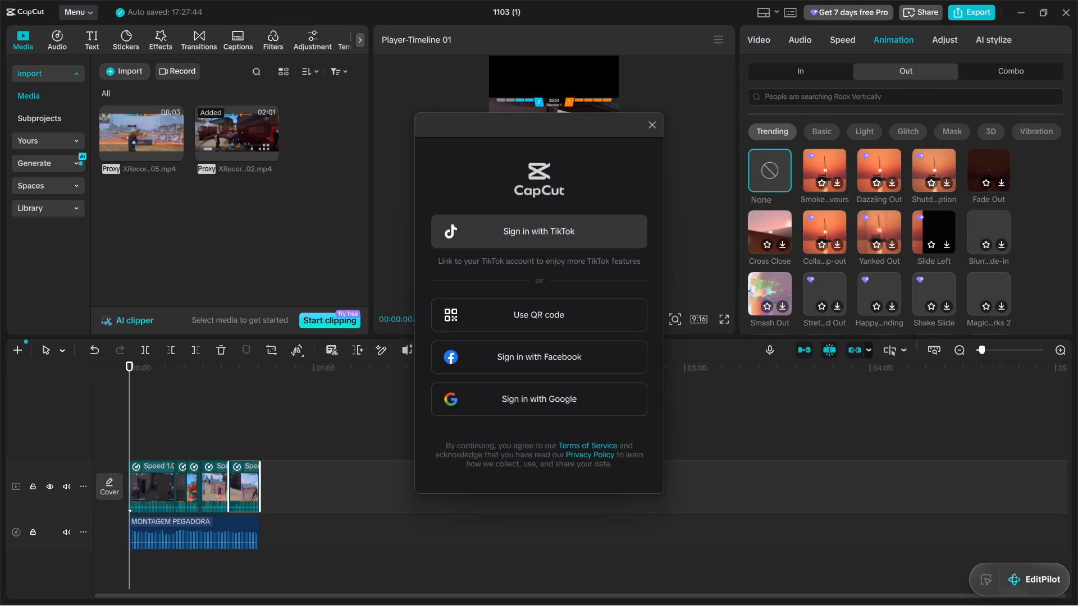
{"action": "left_click", "coordinate": [990, 162]}
{"action": "left_click", "coordinate": [990, 162]}
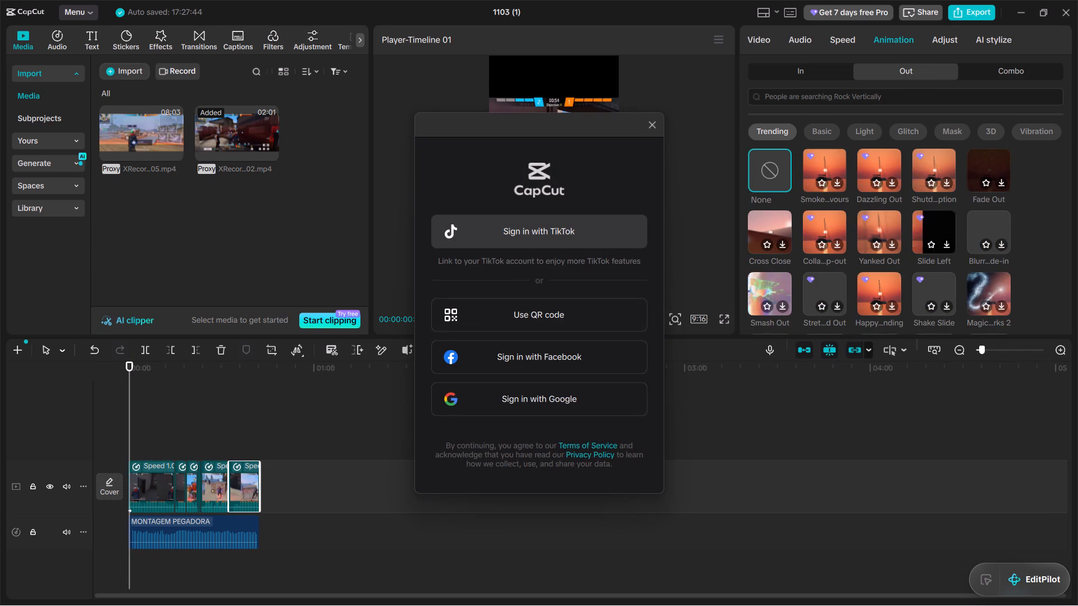
{"action": "left_click", "coordinate": [662, 128]}
{"action": "left_click", "coordinate": [999, 165]}
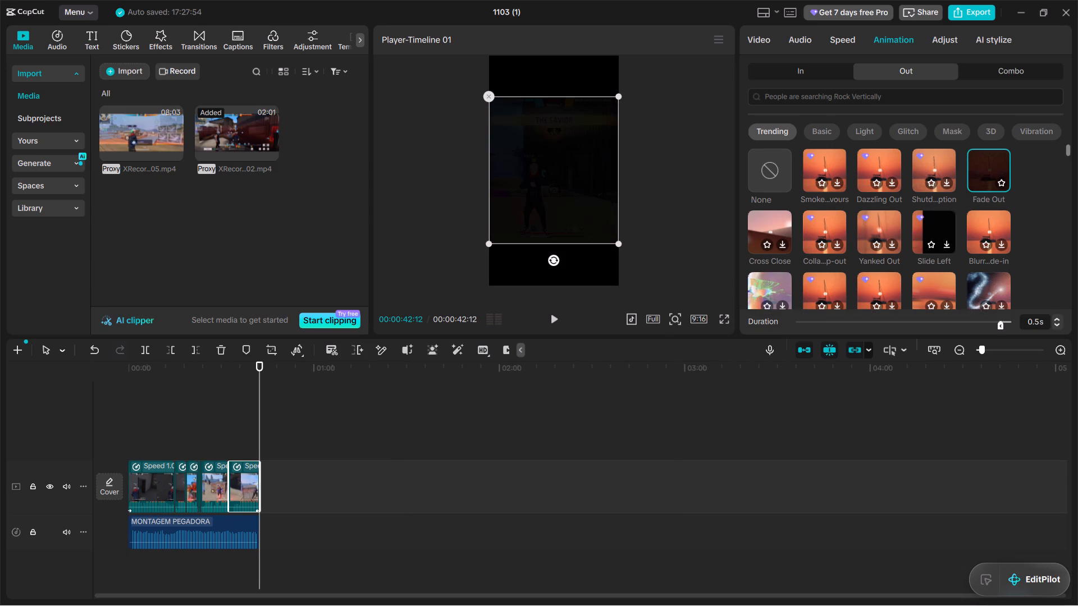
{"action": "left_click", "coordinate": [1057, 323]}
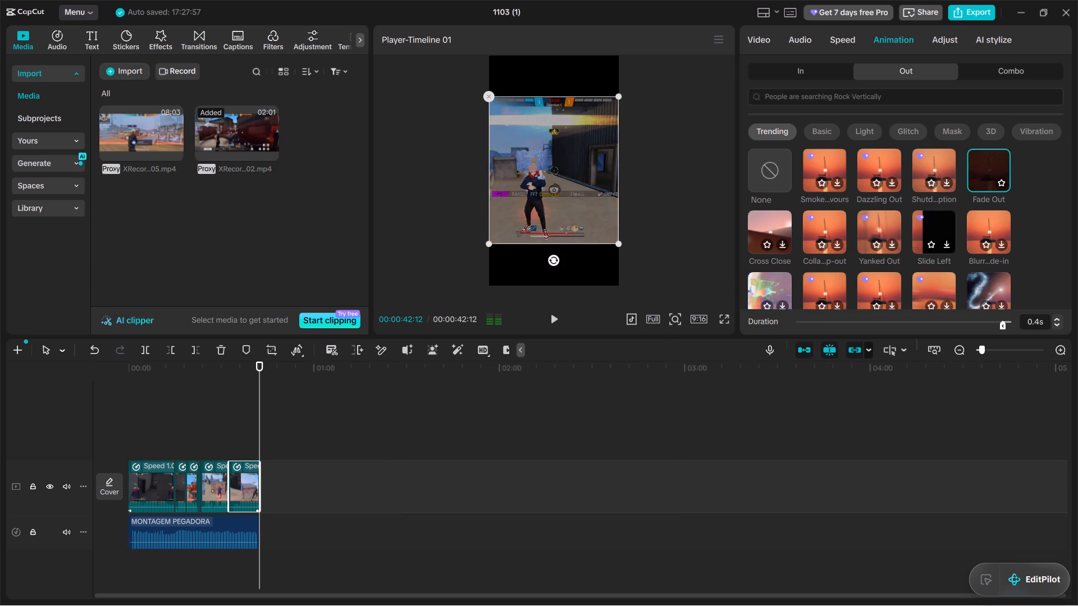
{"action": "double_click", "coordinate": [1057, 323]}
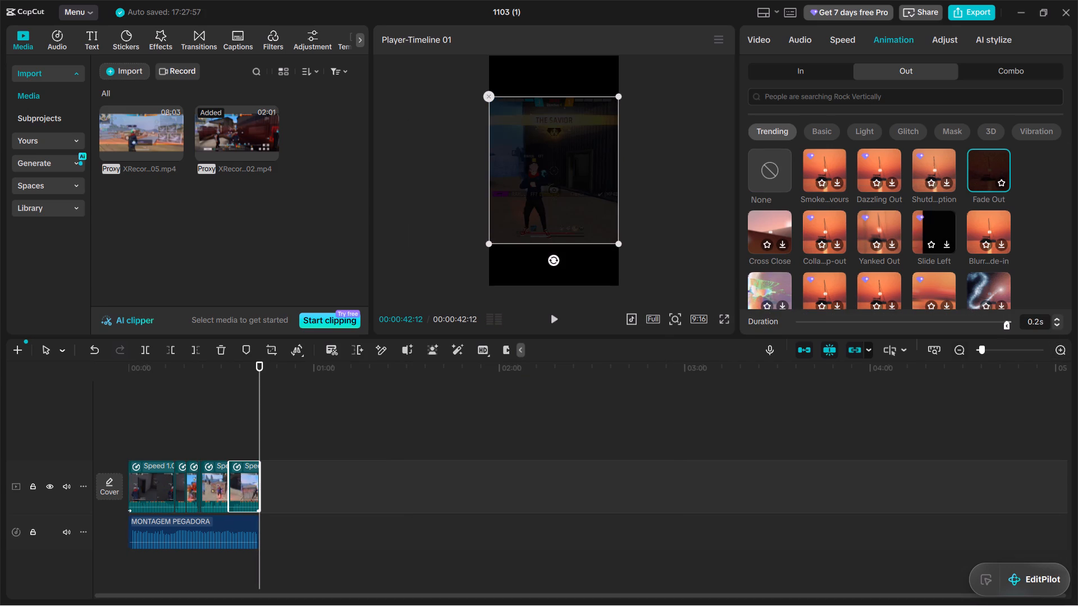
{"action": "left_click", "coordinate": [1056, 317]}
{"action": "left_click", "coordinate": [1056, 324]}
{"action": "double_click", "coordinate": [1056, 324]}
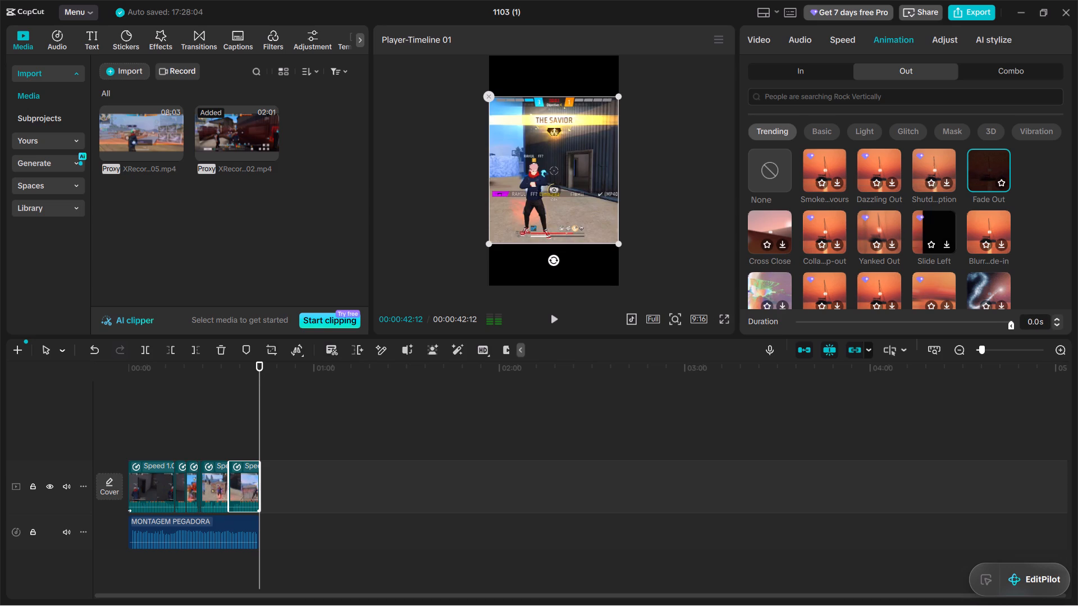
{"action": "double_click", "coordinate": [1056, 320]}
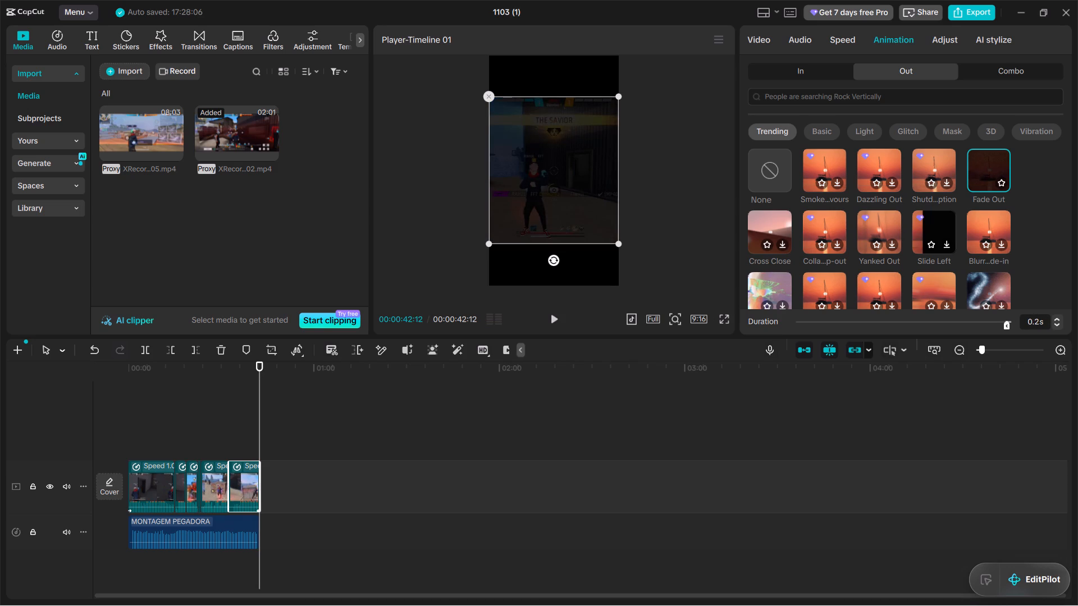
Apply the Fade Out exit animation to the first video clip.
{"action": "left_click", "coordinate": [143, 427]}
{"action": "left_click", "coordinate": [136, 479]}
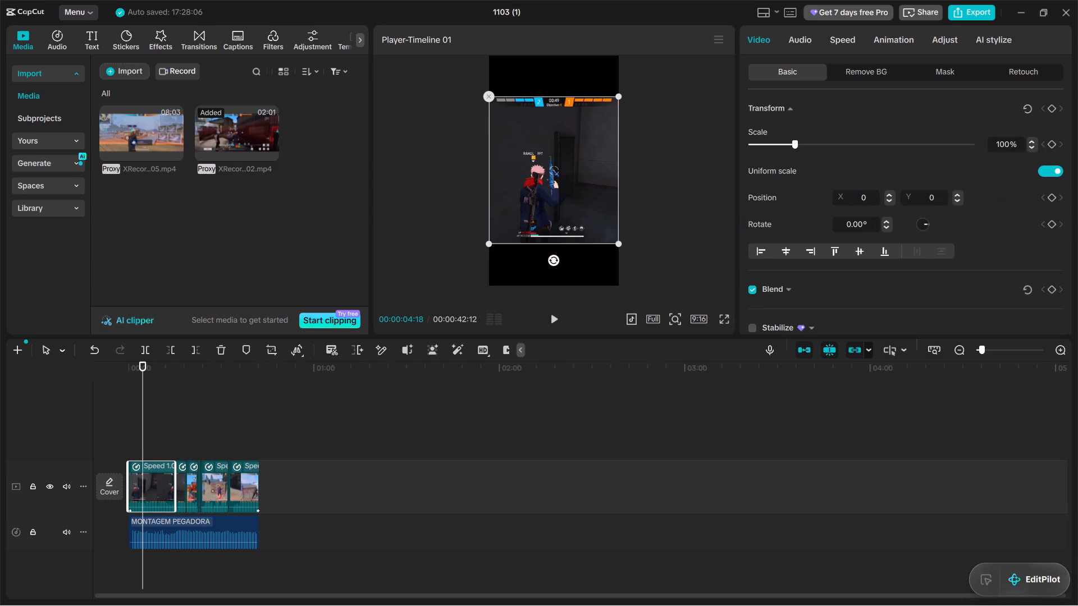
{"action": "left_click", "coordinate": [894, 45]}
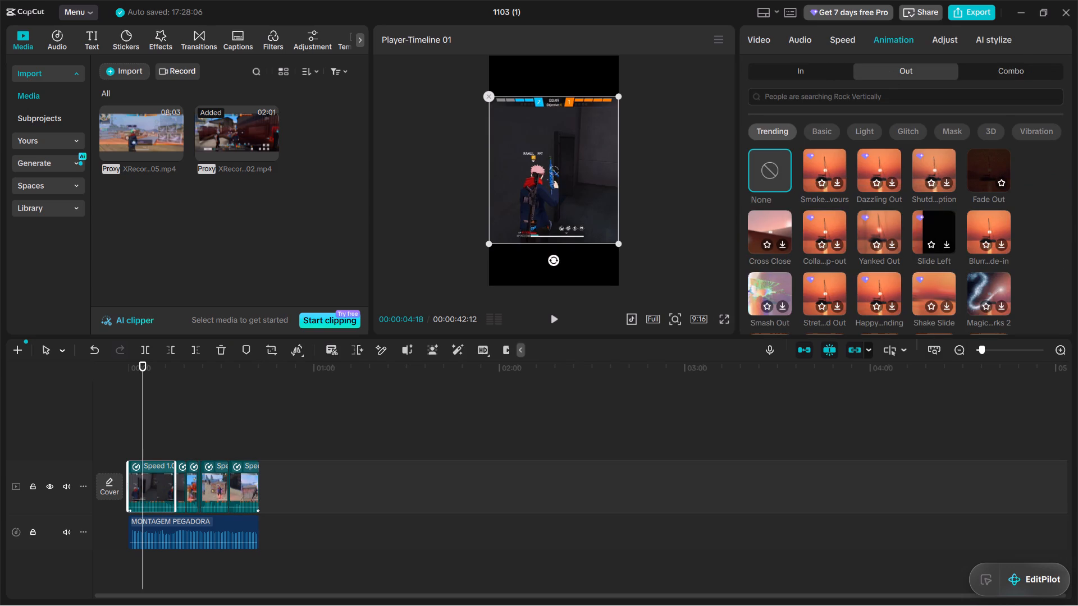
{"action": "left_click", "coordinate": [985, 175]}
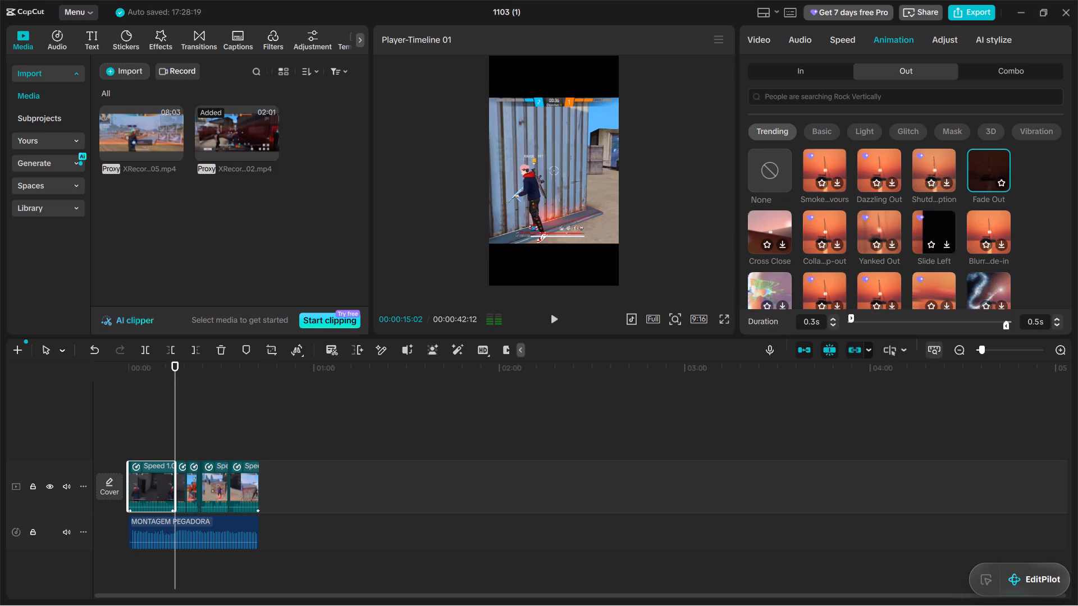
Set the duration of the first video clip's Fade In animation to 0.2 s.
{"action": "left_click", "coordinate": [831, 325]}
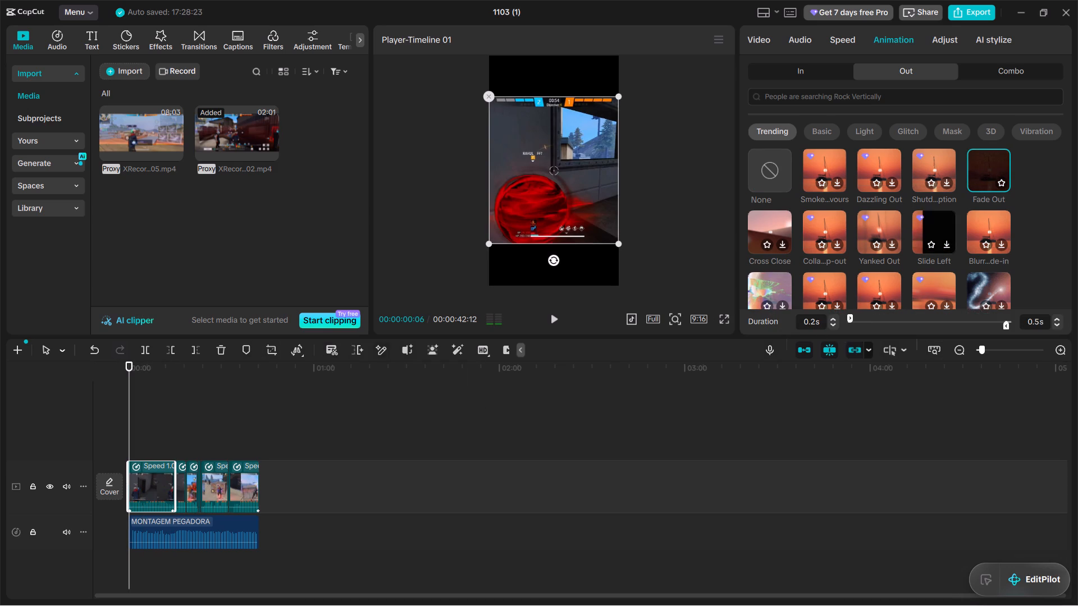
Play the timeline from the start and scrub through the first clip to check its fade animations.
{"action": "left_click", "coordinate": [551, 319]}
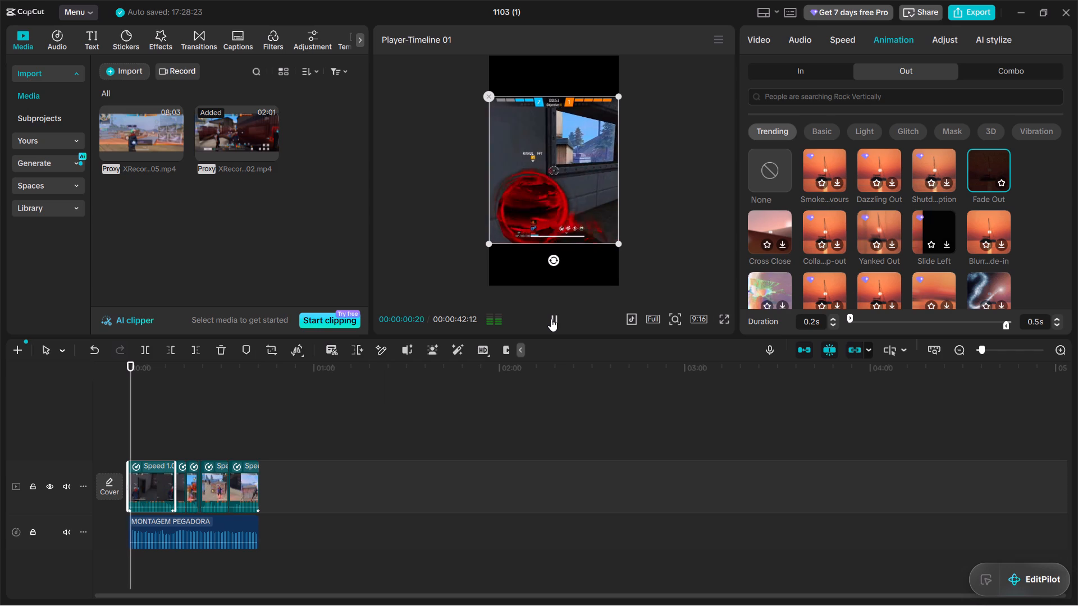
{"action": "left_click_drag", "start_coordinate": [138, 396], "coordinate": [47, 423]}
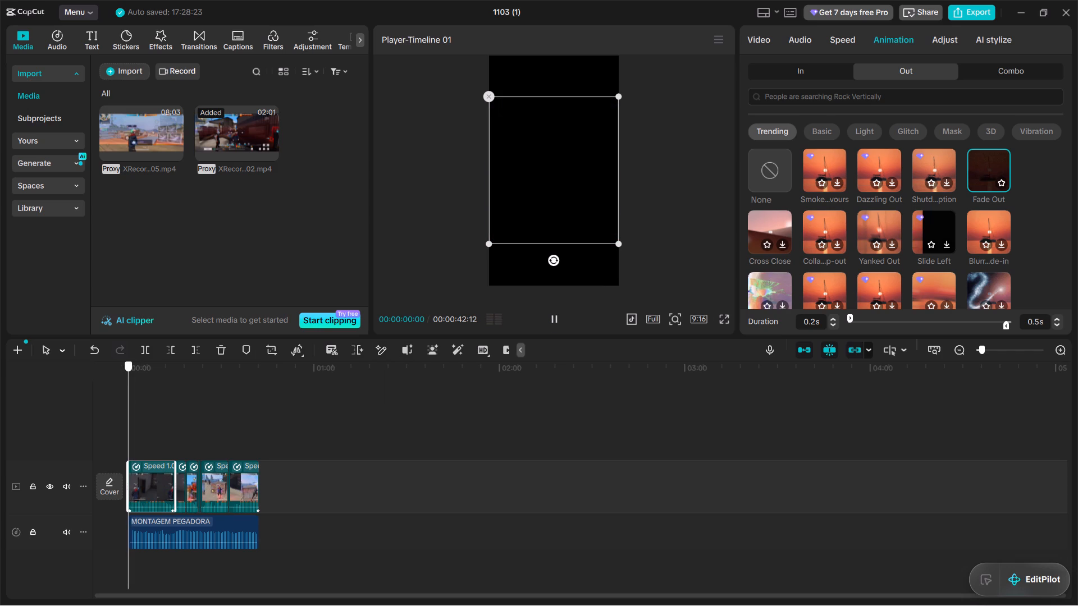
{"action": "left_click", "coordinate": [551, 318]}
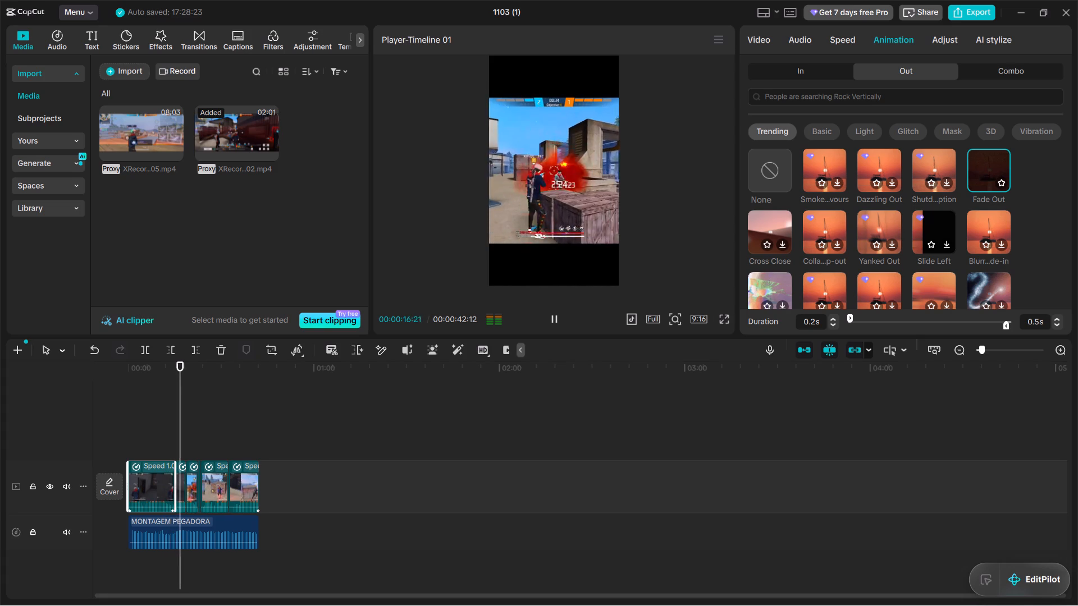
{"action": "left_click_drag", "start_coordinate": [185, 391], "coordinate": [164, 420]}
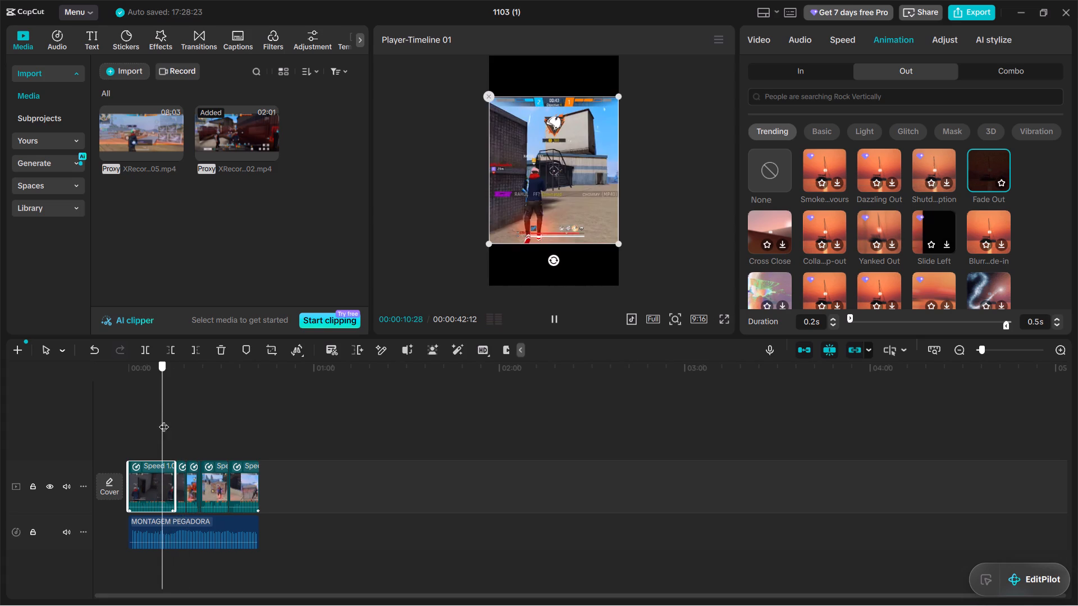
{"action": "left_click_drag", "start_coordinate": [164, 420], "coordinate": [170, 427]}
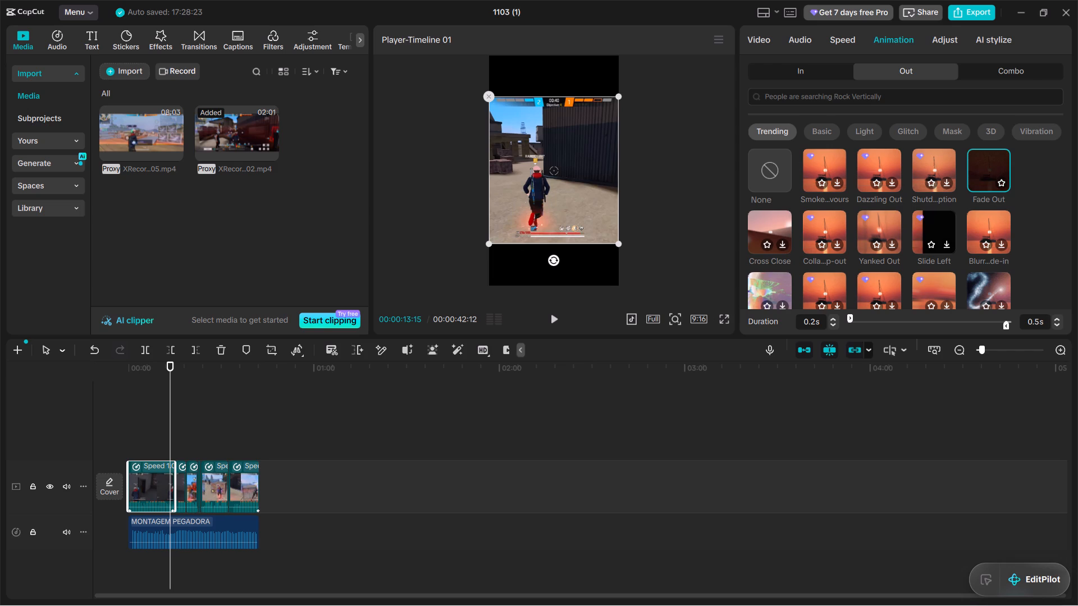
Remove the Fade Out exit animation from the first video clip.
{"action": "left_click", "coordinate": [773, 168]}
Scrub through the later clips and play the timeline again from the start to check the edit.
{"action": "left_click", "coordinate": [240, 429]}
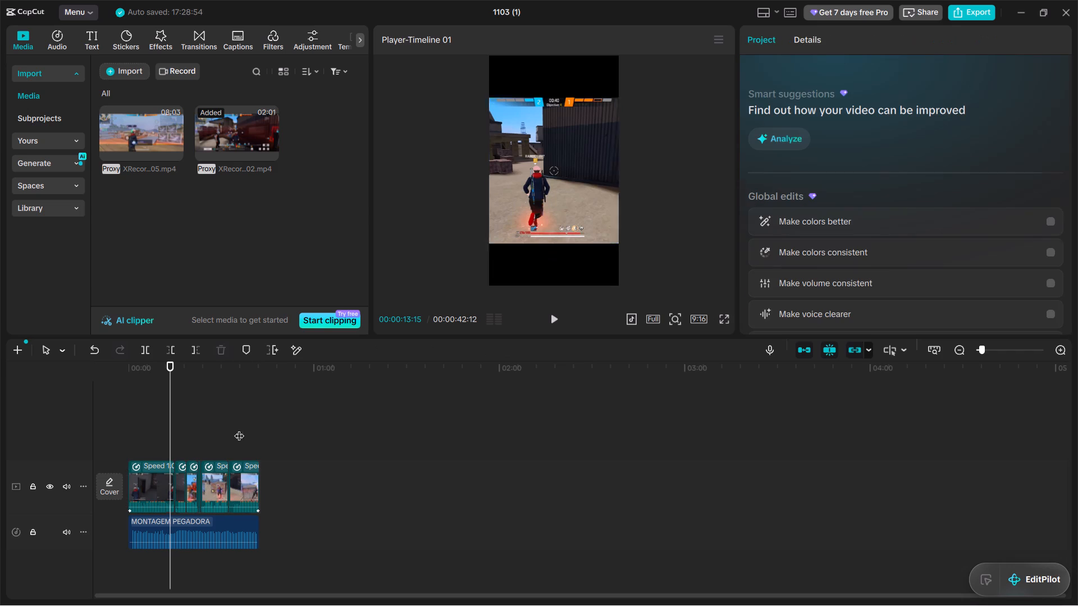
{"action": "left_click_drag", "start_coordinate": [235, 435], "coordinate": [254, 439]}
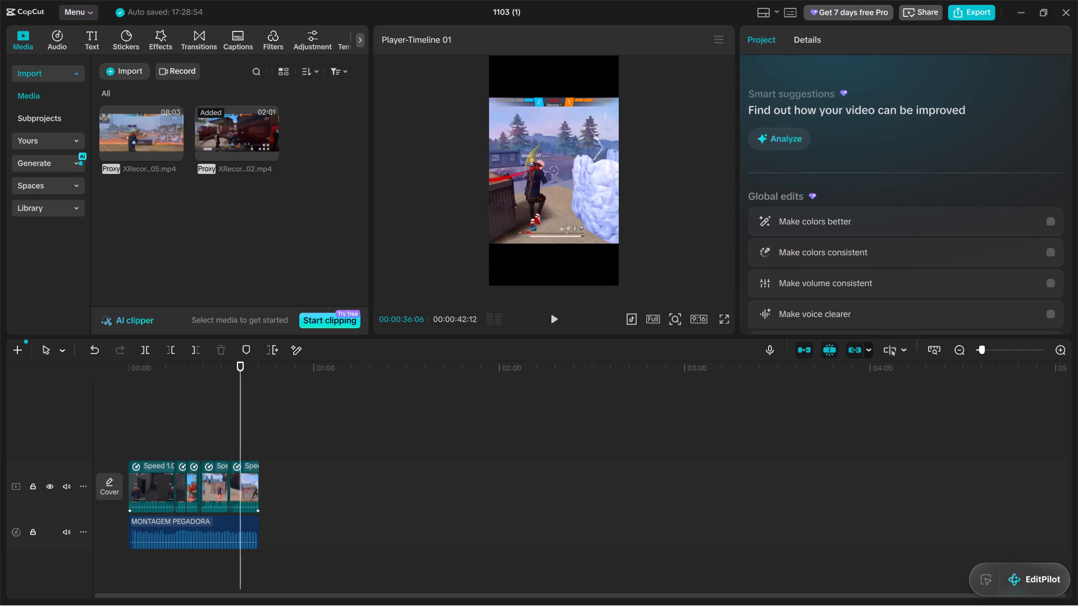
{"action": "left_click_drag", "start_coordinate": [239, 422], "coordinate": [213, 445]}
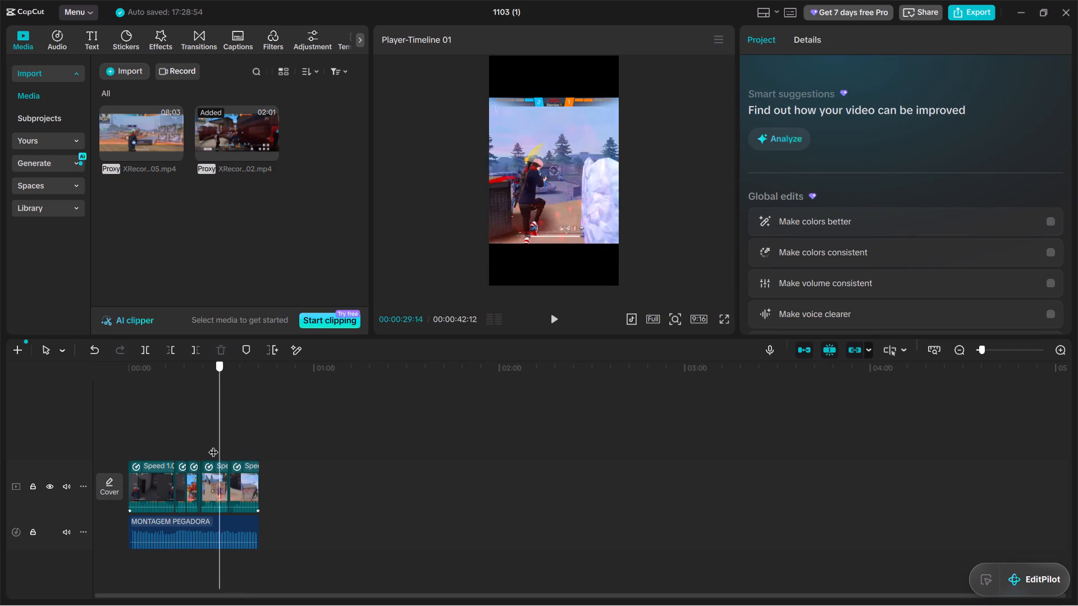
{"action": "left_click_drag", "start_coordinate": [213, 445], "coordinate": [124, 457]}
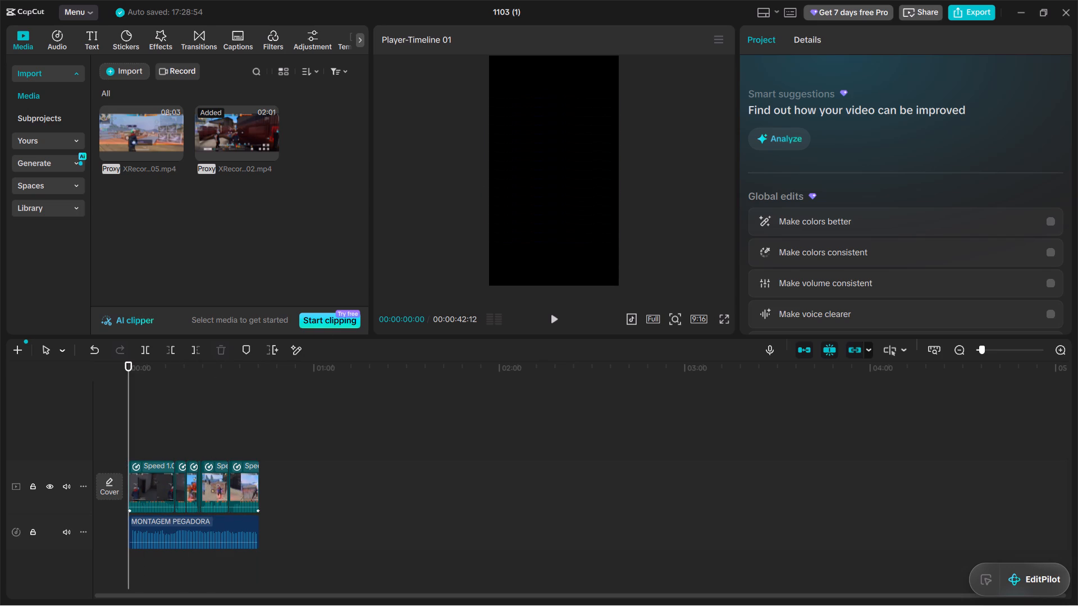
{"action": "left_click", "coordinate": [550, 316]}
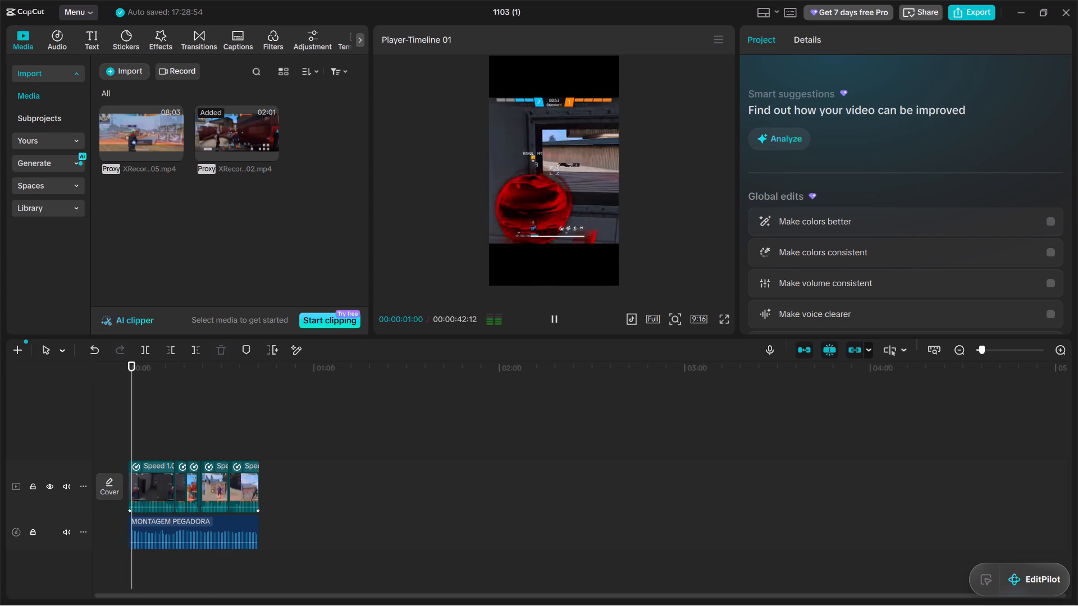
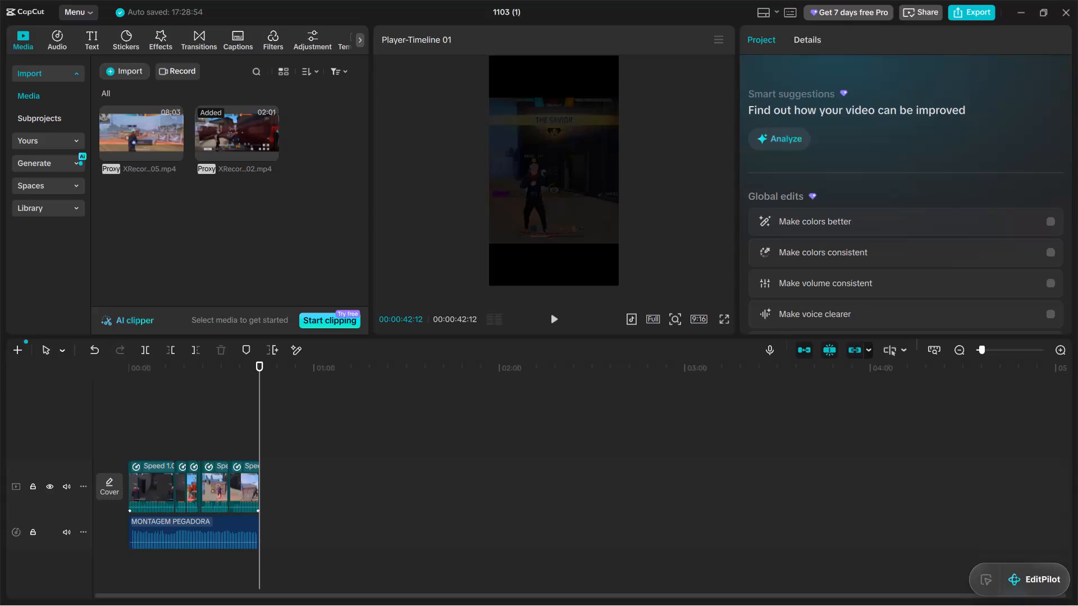
Set the export frame rate to 60fps for project 1103 (1).
{"action": "left_click", "coordinate": [969, 12]}
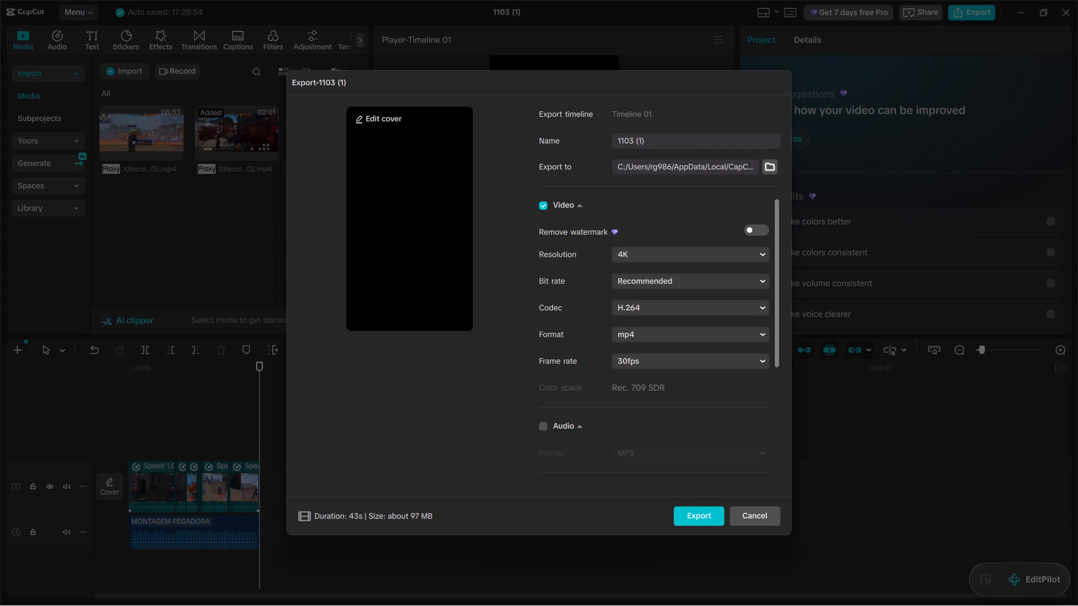
{"action": "left_click", "coordinate": [648, 365]}
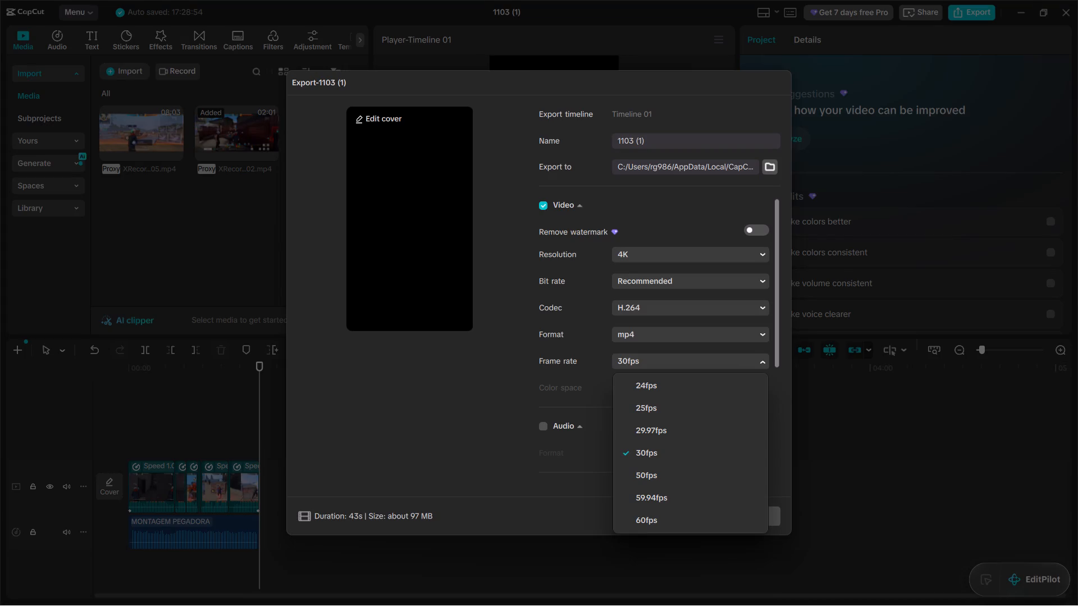
{"action": "left_click", "coordinate": [633, 515]}
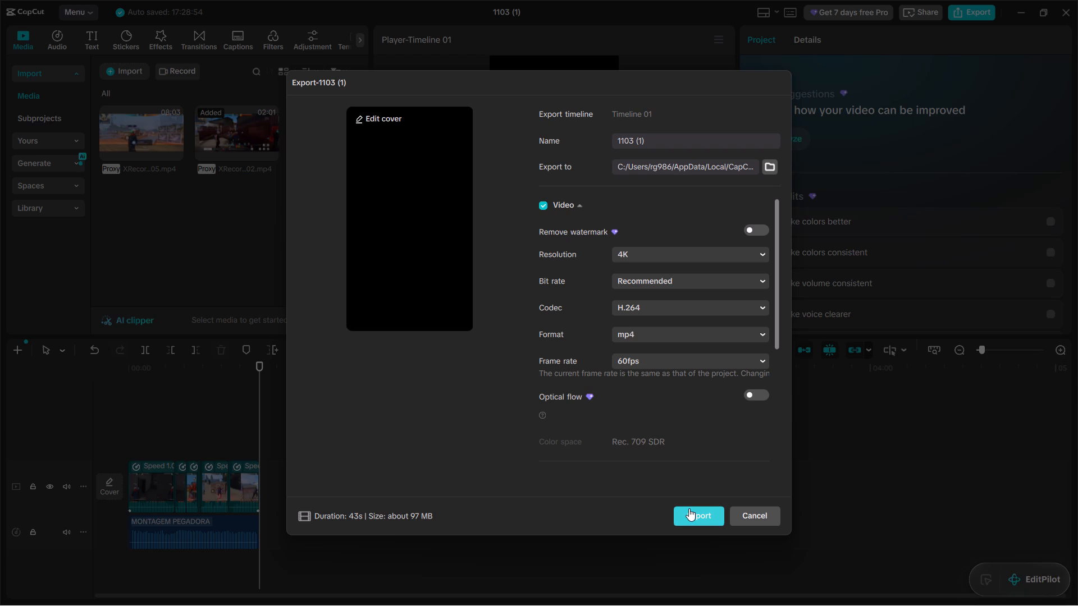
Choose the Edited Video folder on drive C as the export destination.
{"action": "left_click", "coordinate": [766, 166]}
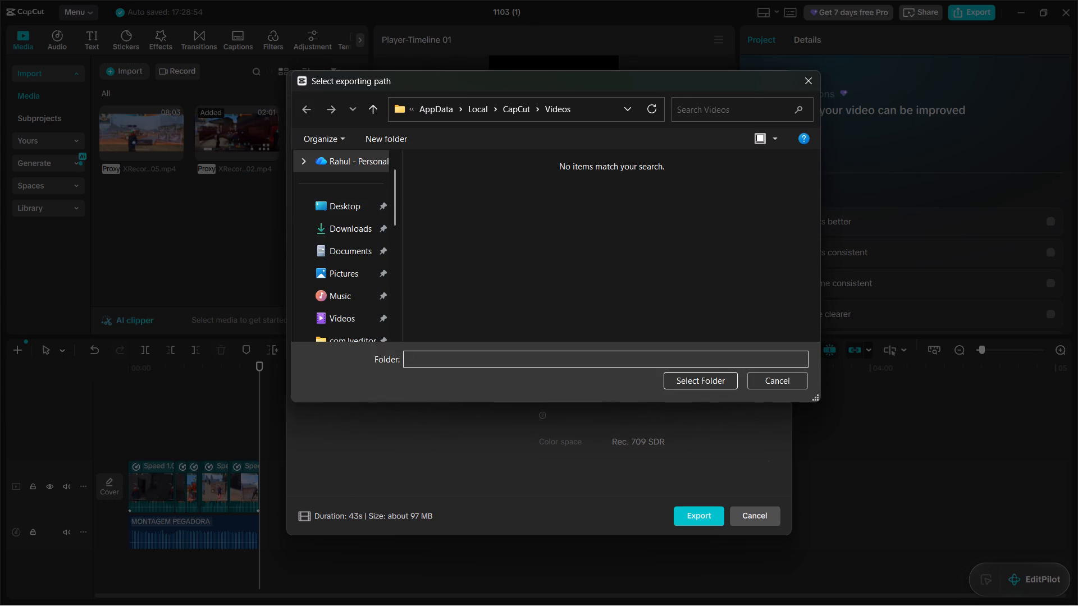
{"action": "scroll", "coordinate": [321, 195], "scroll_direction": "down", "scroll_amount": 1}
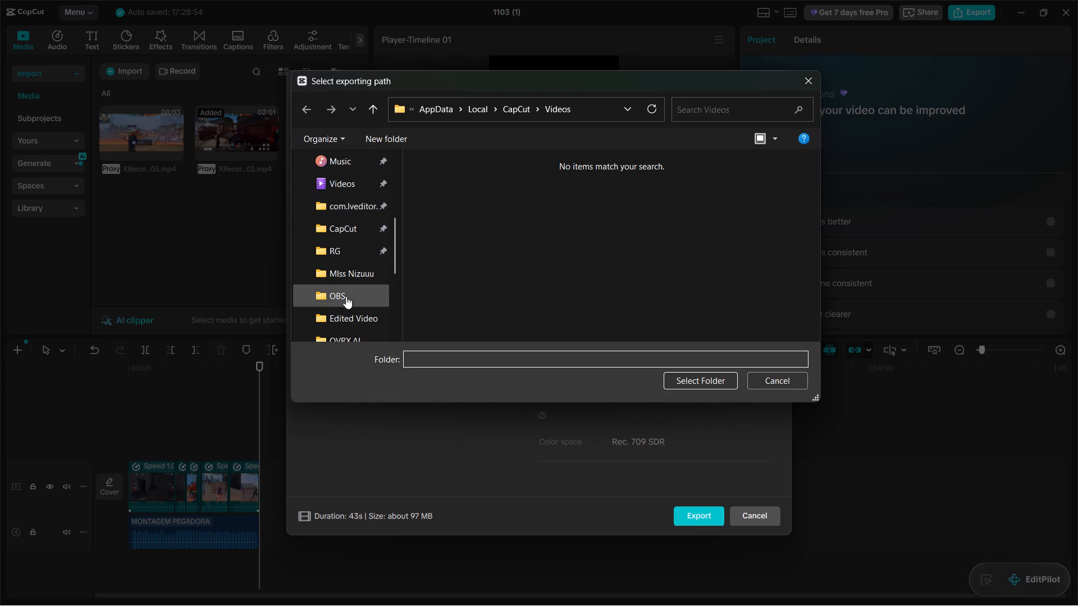
{"action": "left_click", "coordinate": [351, 320]}
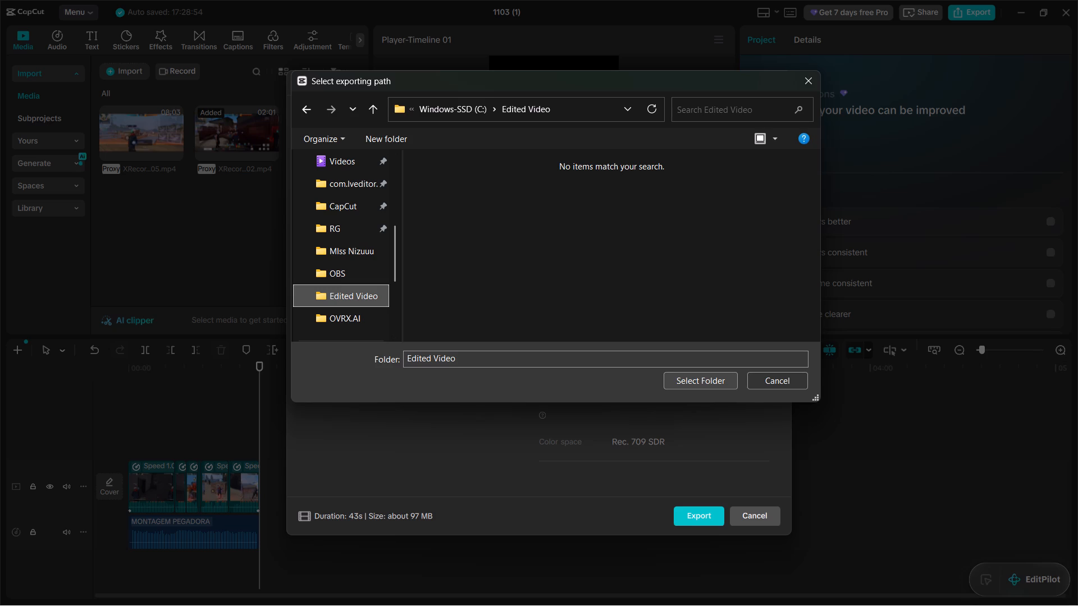
{"action": "left_click", "coordinate": [681, 382]}
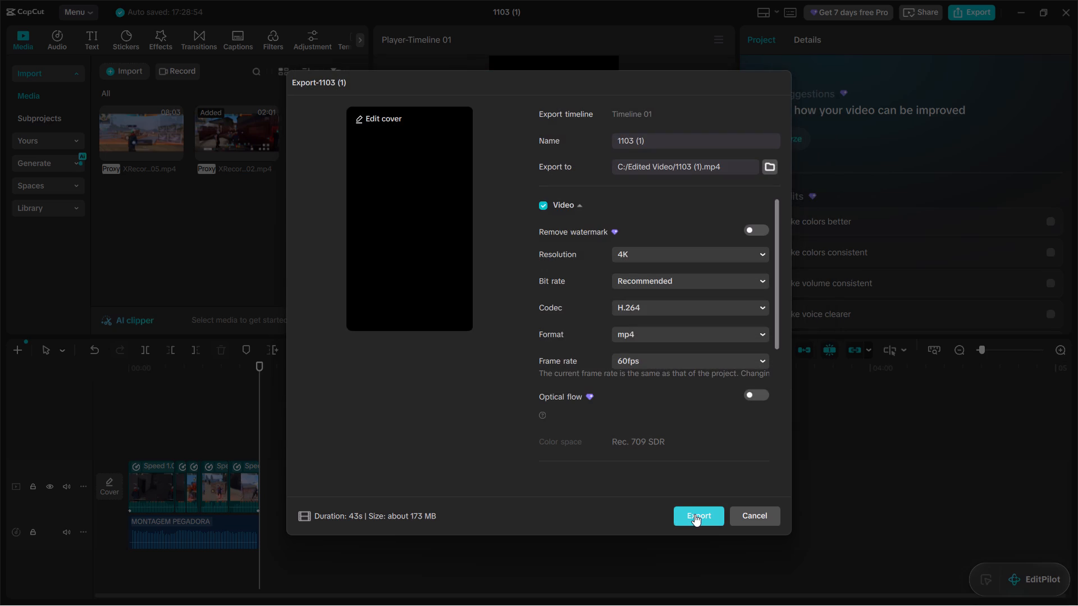
Rename the export file as 1104.
{"action": "left_click", "coordinate": [654, 140]}
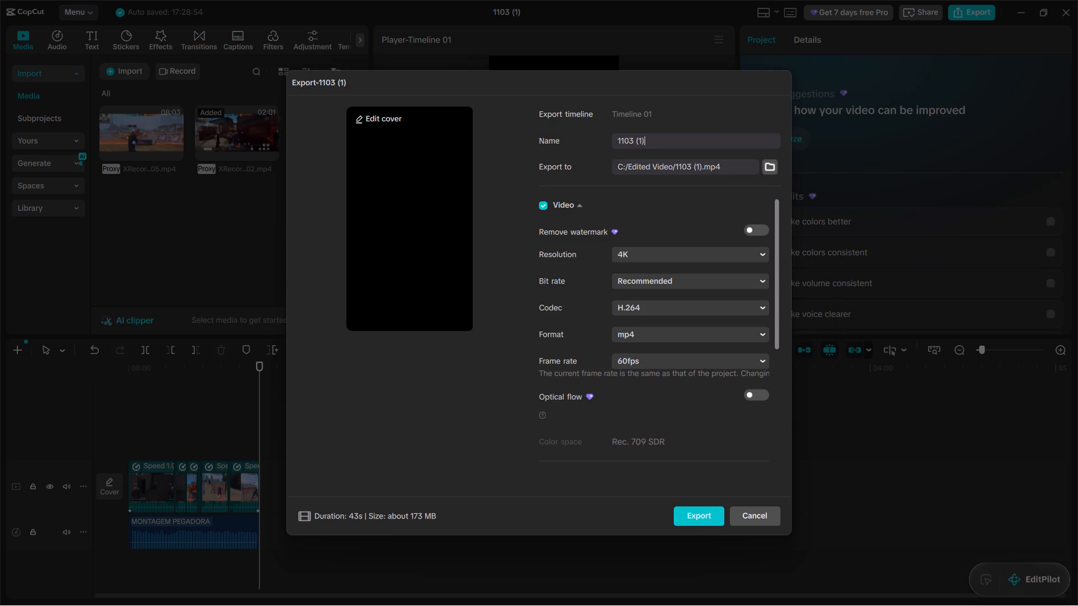
{"action": "key", "text": "BackSpace"}
{"action": "key", "text": "BackSpace"}
{"action": "key", "text": "BackSpace"}
{"action": "key", "text": "BackSpace"}
{"action": "key", "text": "BackSpace"}
{"action": "key", "text": "4"}
Export the video as 1104.mp4 and close the export window without sharing it.
{"action": "left_click", "coordinate": [687, 515]}
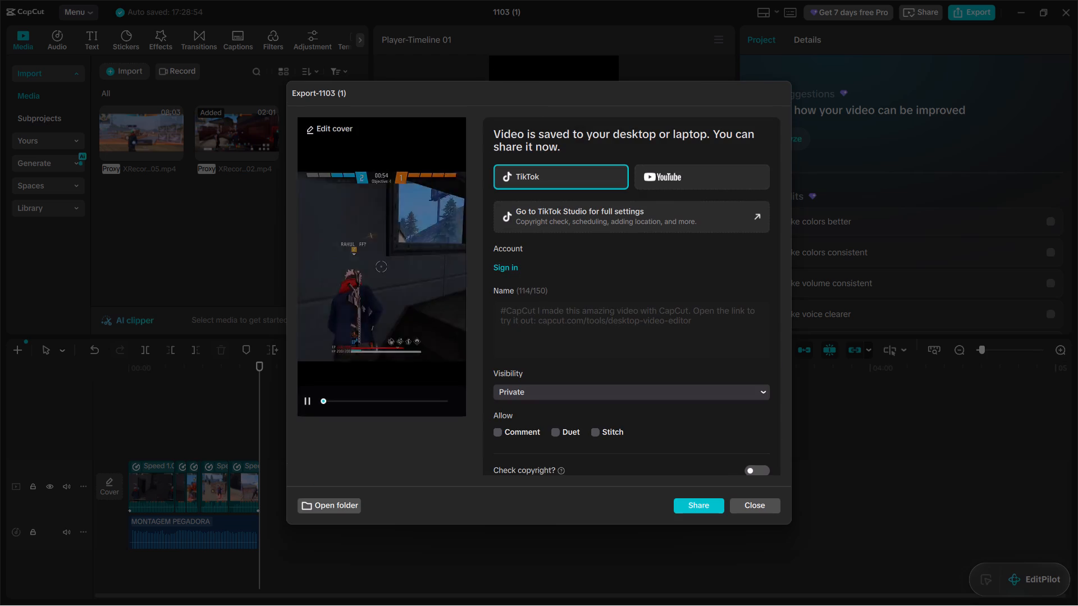
{"action": "left_click", "coordinate": [745, 503]}
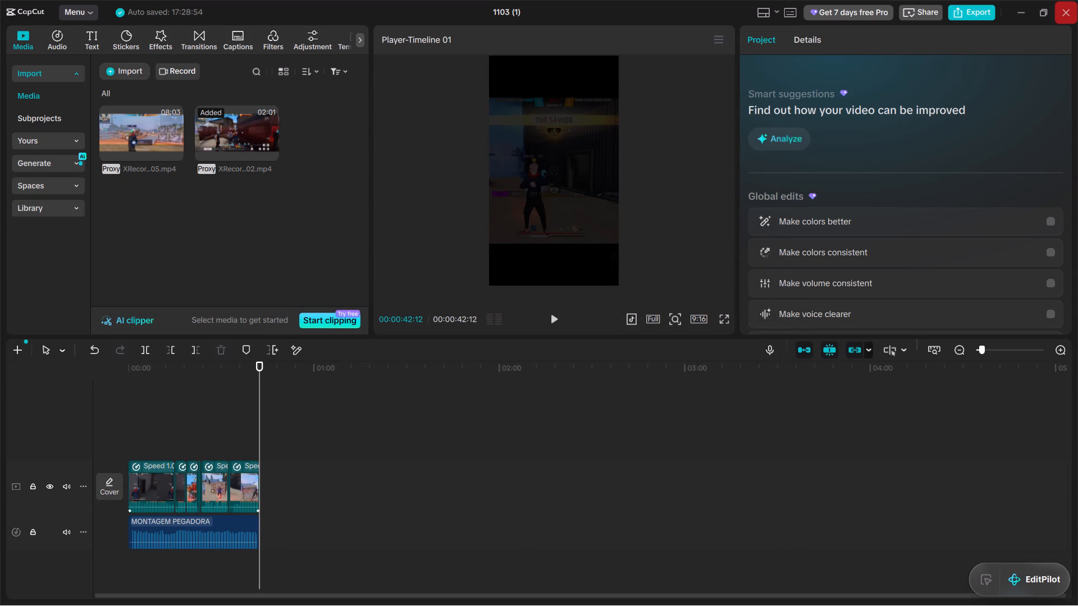